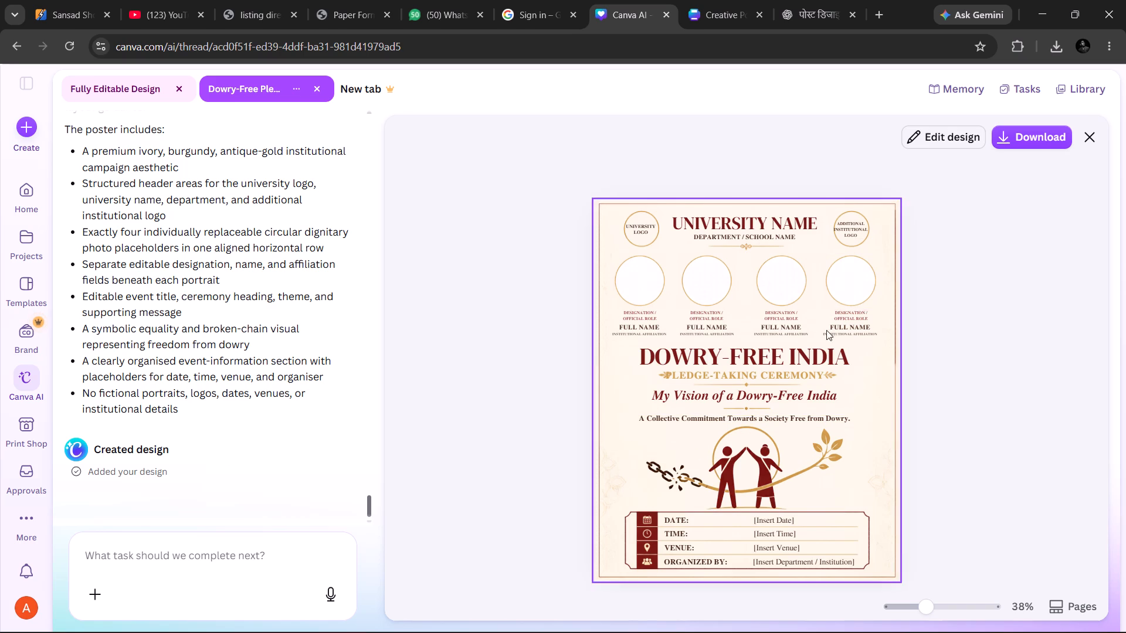
pyautogui.click(954, 132)
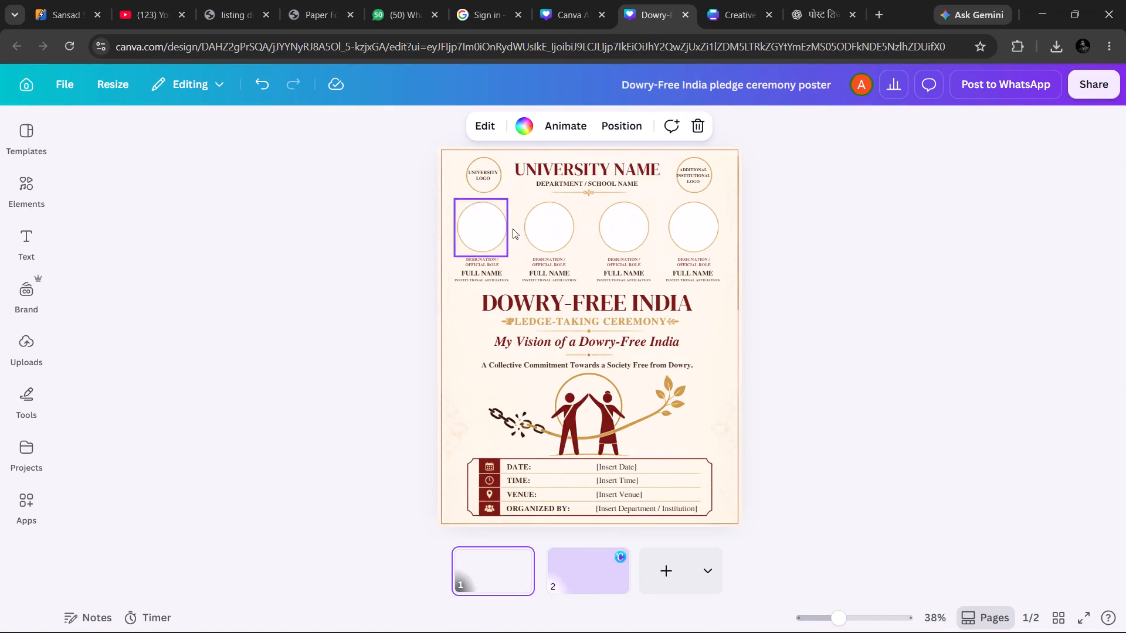
# Replace the hyphen with a space in the poster's theme line so it reads "My Vision of a Dowry Free India".
pyautogui.scroll(1, 524, 231)
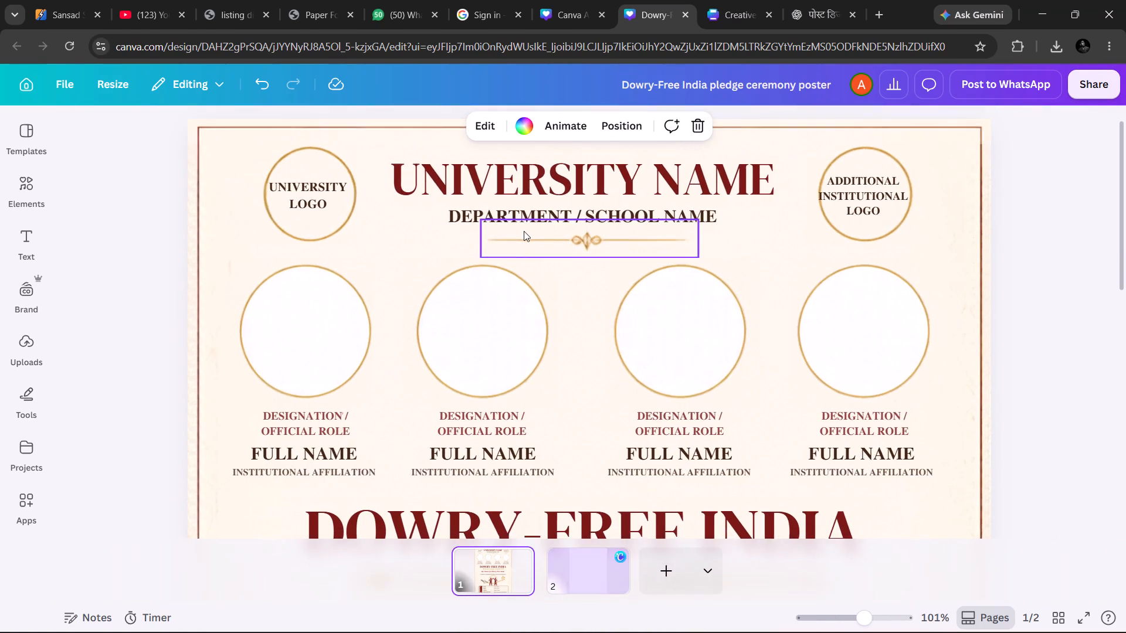
pyautogui.scroll(-4, 524, 231)
pyautogui.scroll(-3, 545, 399)
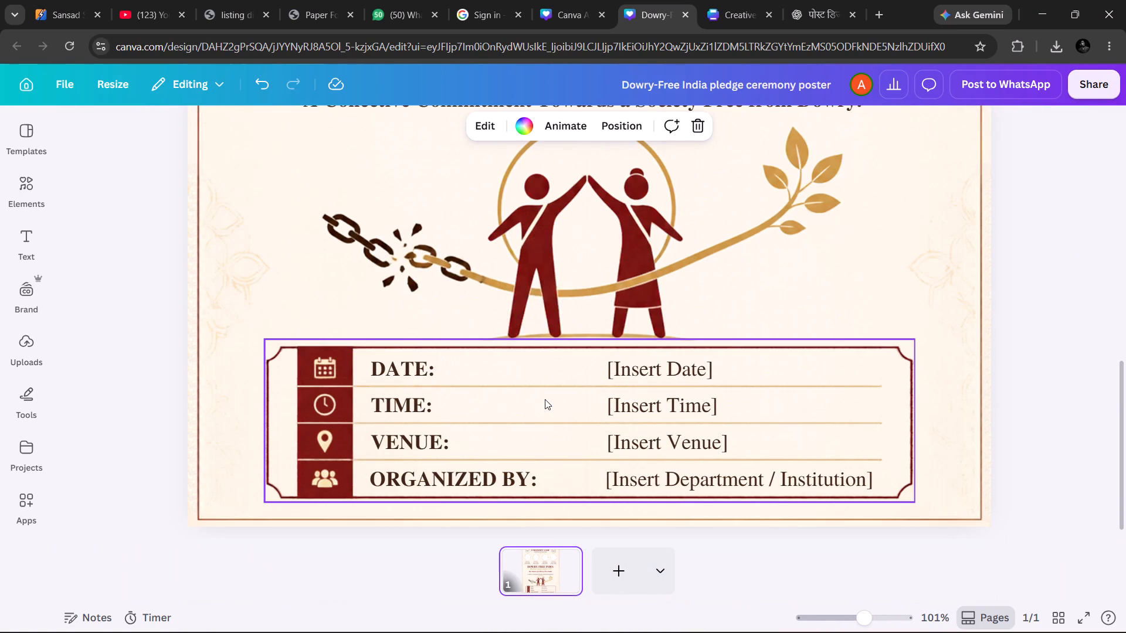
pyautogui.scroll(3, 545, 399)
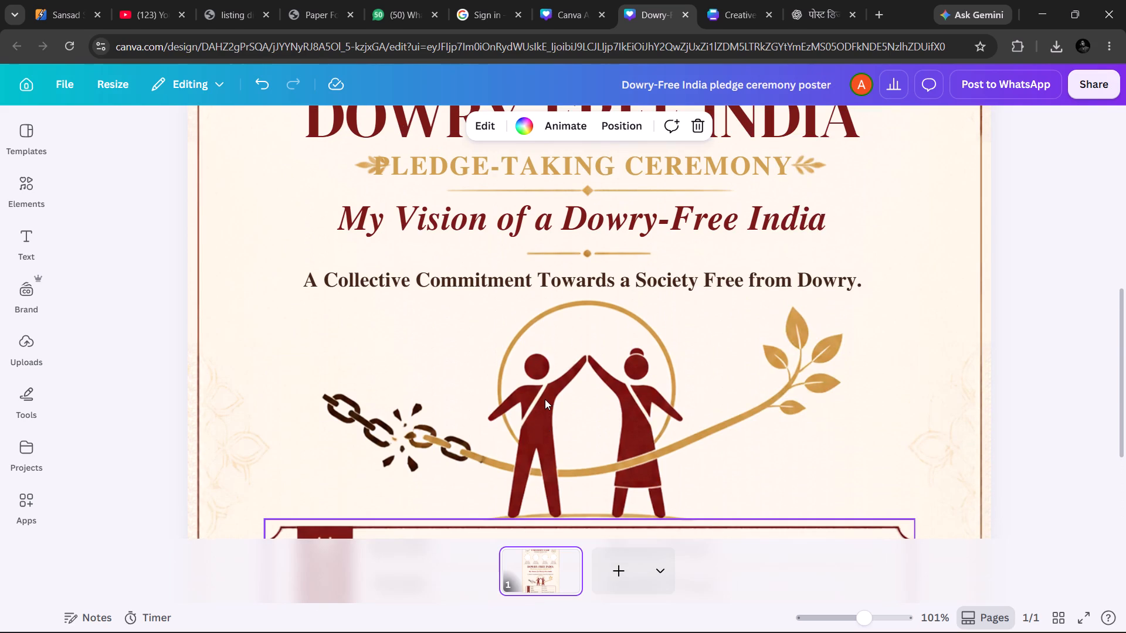
pyautogui.click(676, 205)
pyautogui.click(676, 205)
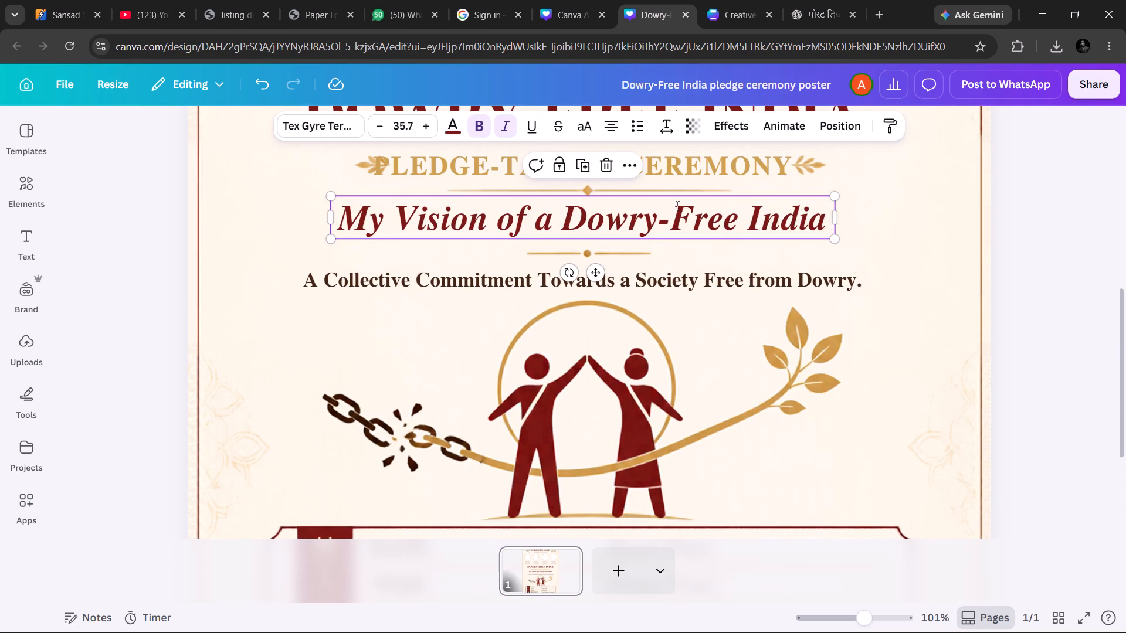
pyautogui.click(676, 205)
pyautogui.press('BackSpace')
pyautogui.press('space')
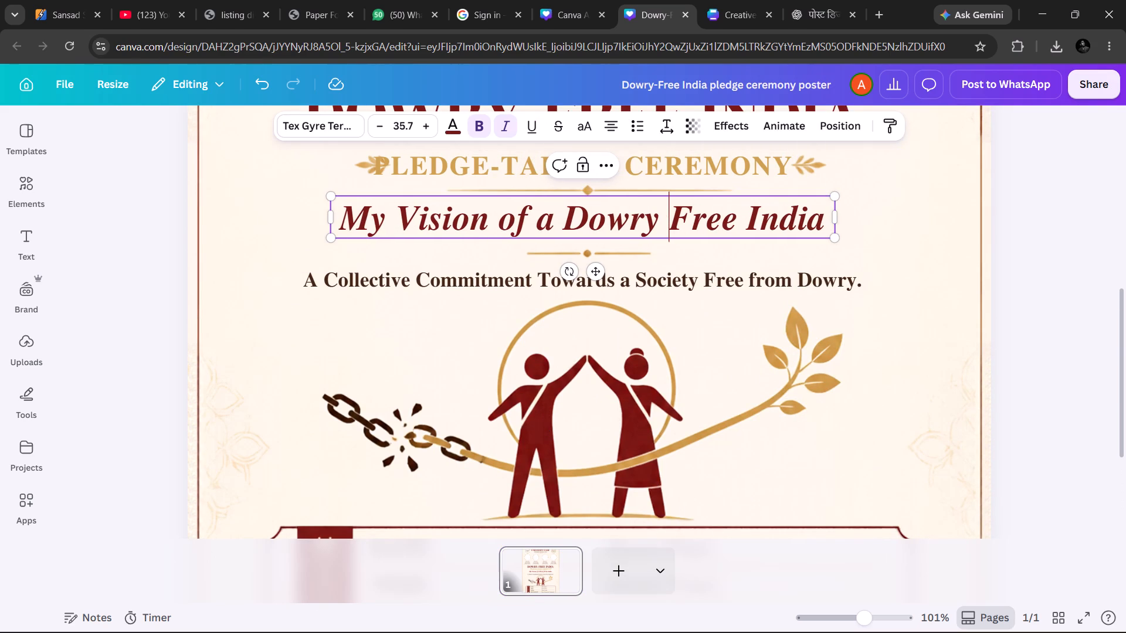
# Add the red Chhatrapati Shahu Ji Maharaj University logo from the uploads and shrink it to about 261 × 292.
pyautogui.scroll(9, 676, 205)
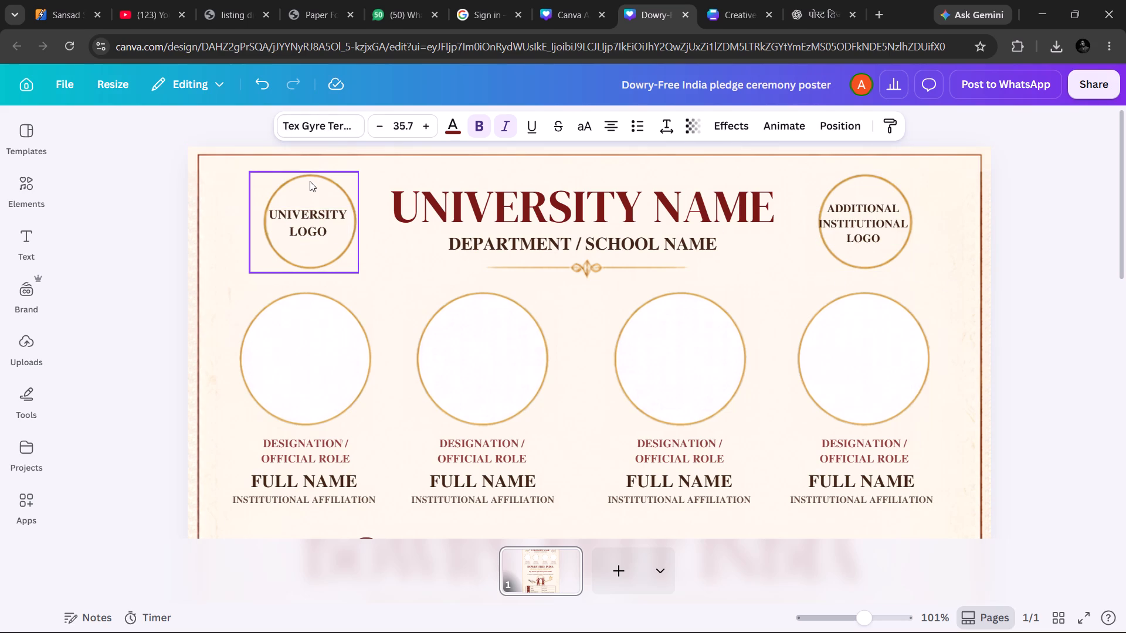
pyautogui.click(310, 212)
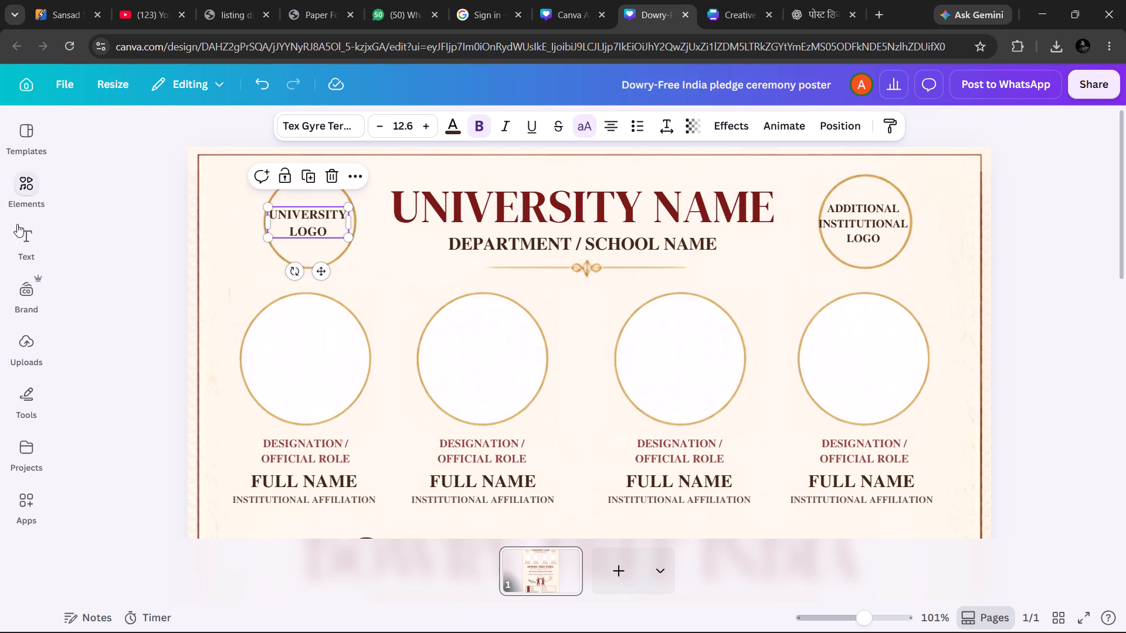
pyautogui.click(33, 359)
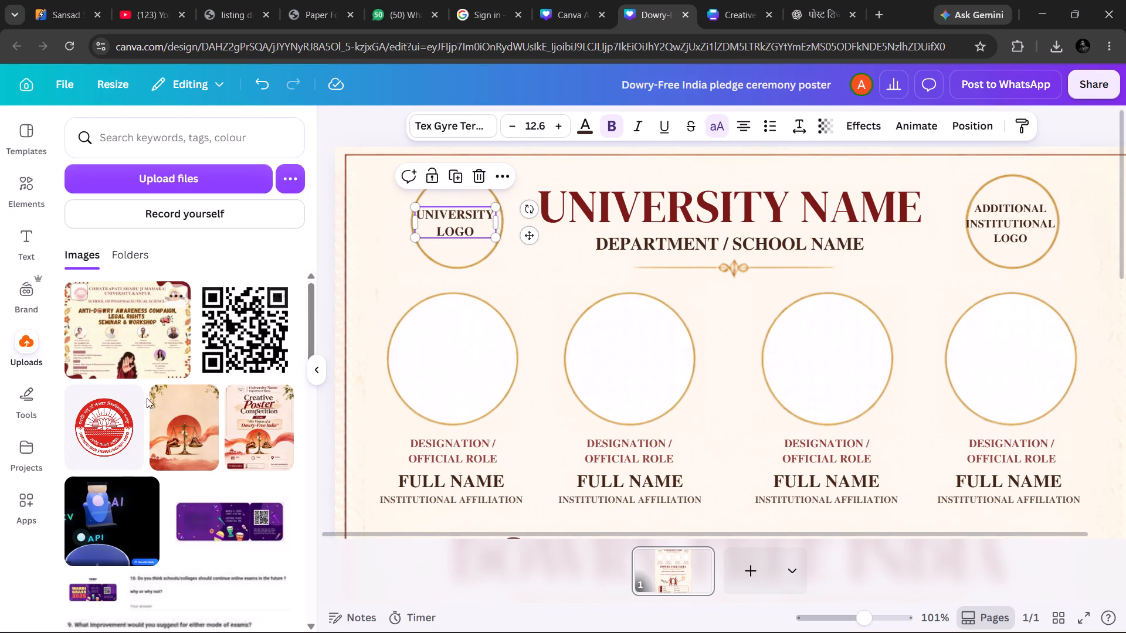
pyautogui.click(115, 423)
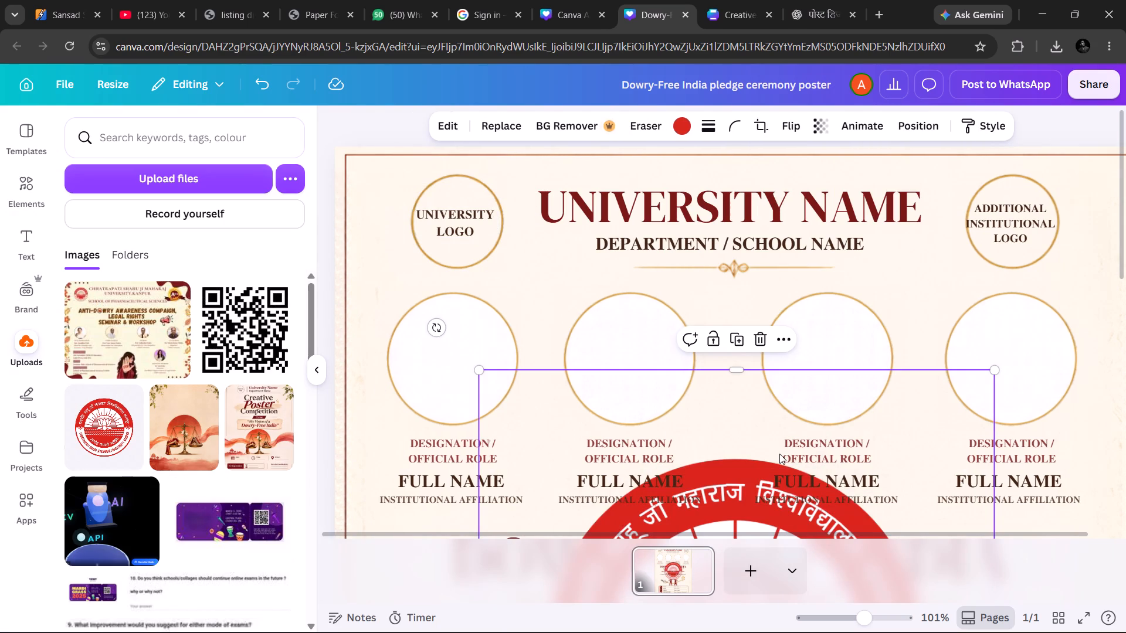
pyautogui.moveTo(738, 513); pyautogui.dragTo(561, 237)
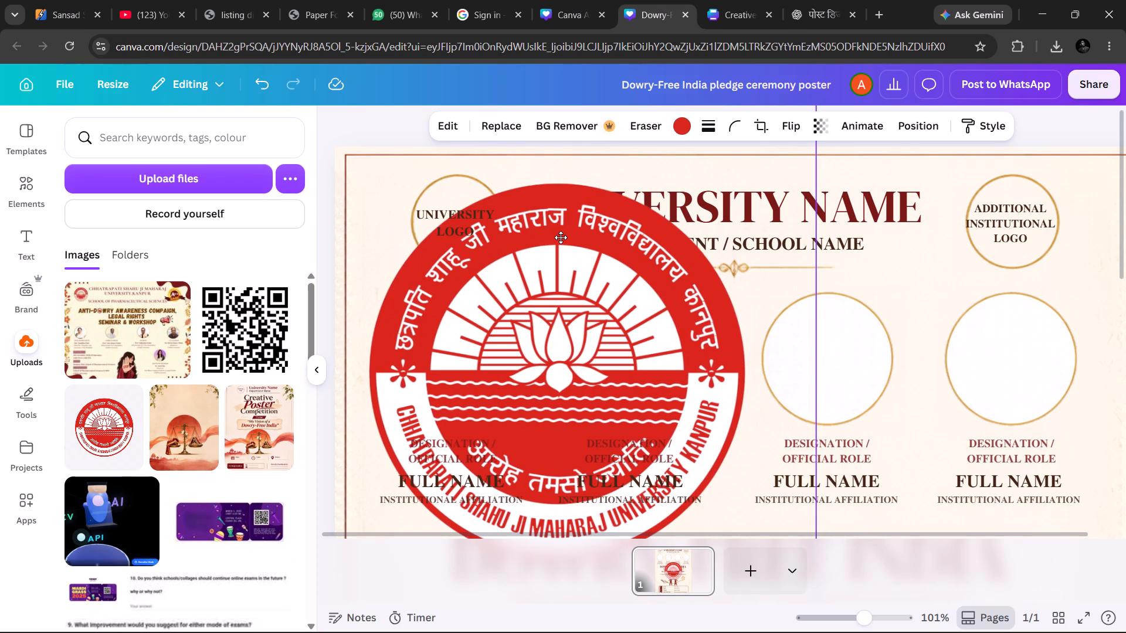
pyautogui.moveTo(561, 237); pyautogui.dragTo(561, 238)
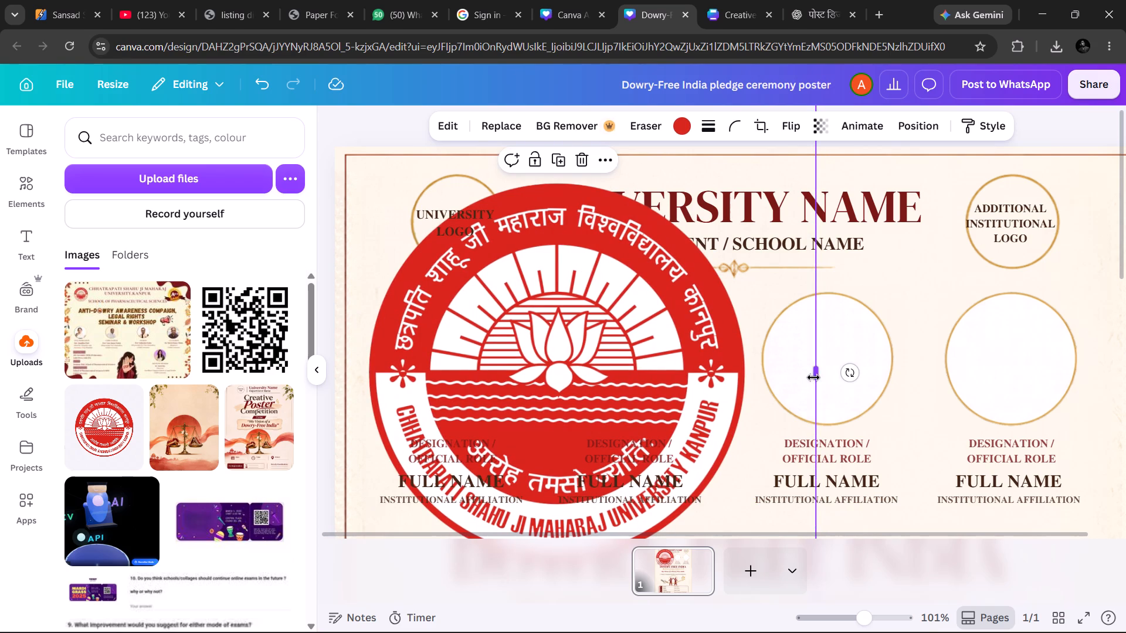
pyautogui.moveTo(817, 375); pyautogui.dragTo(802, 322)
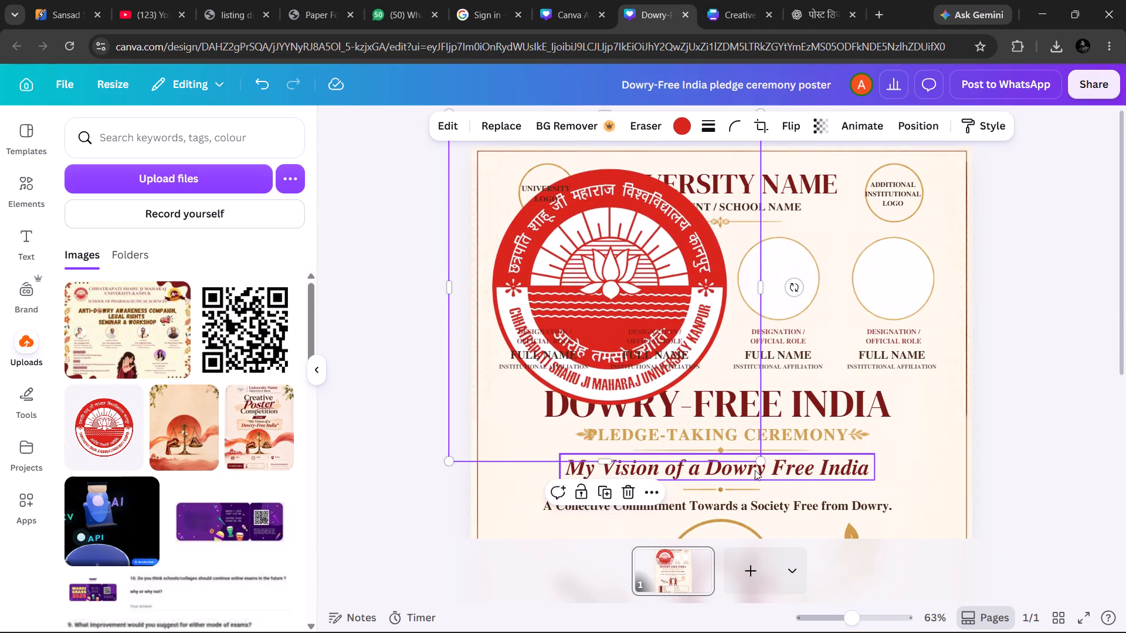
pyautogui.moveTo(758, 464); pyautogui.dragTo(673, 370)
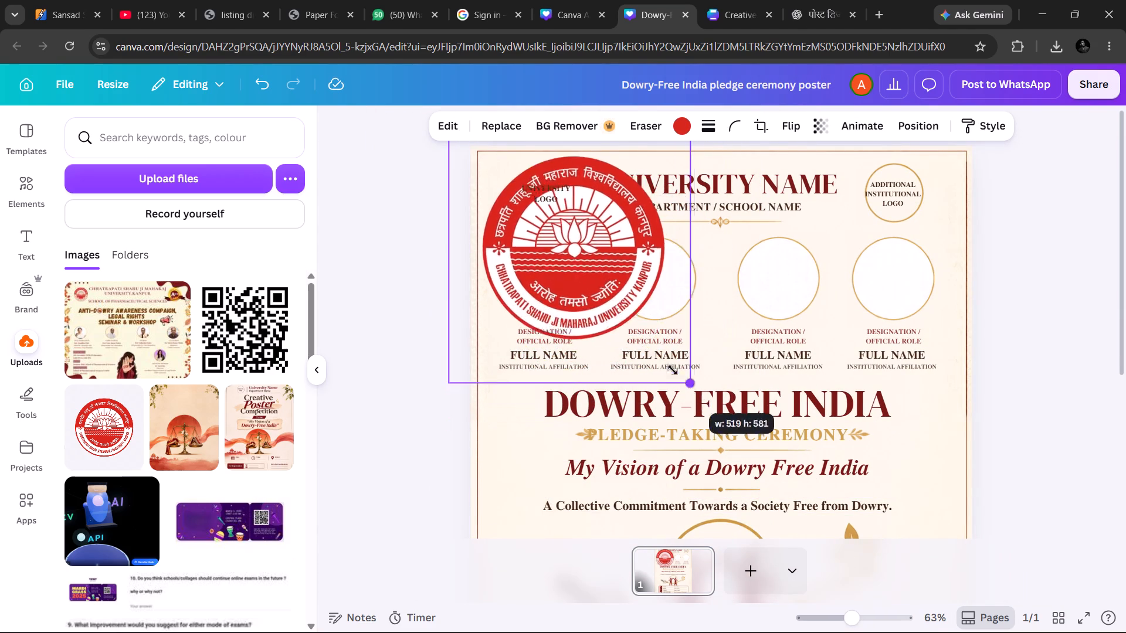
pyautogui.moveTo(673, 370); pyautogui.dragTo(647, 198)
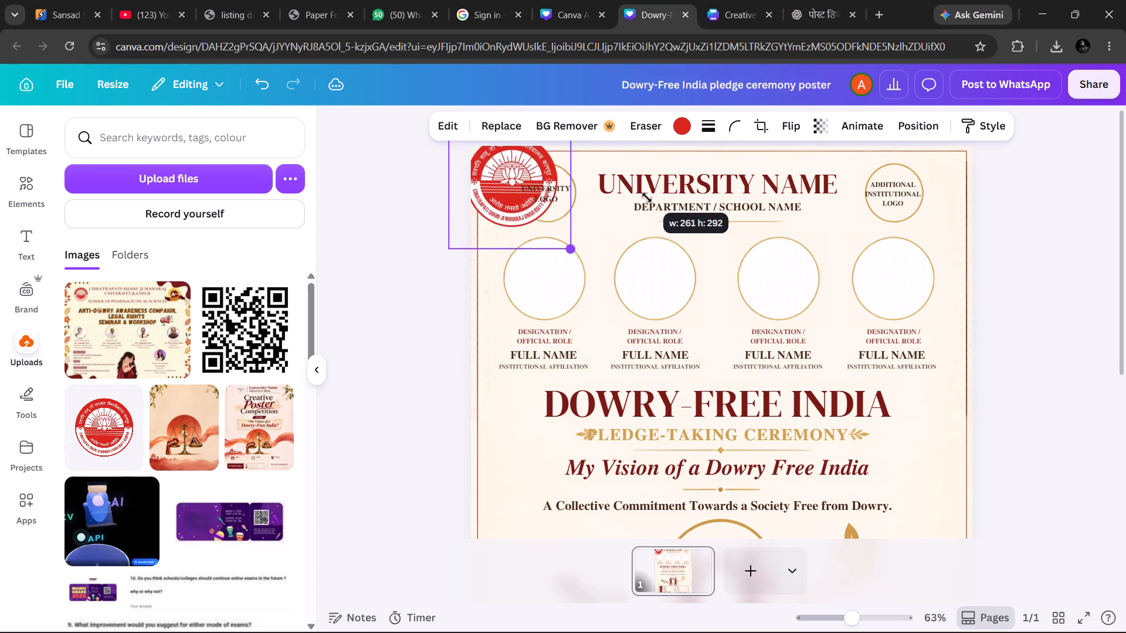
pyautogui.moveTo(647, 198); pyautogui.dragTo(647, 198)
pyautogui.moveTo(507, 190); pyautogui.dragTo(667, 337)
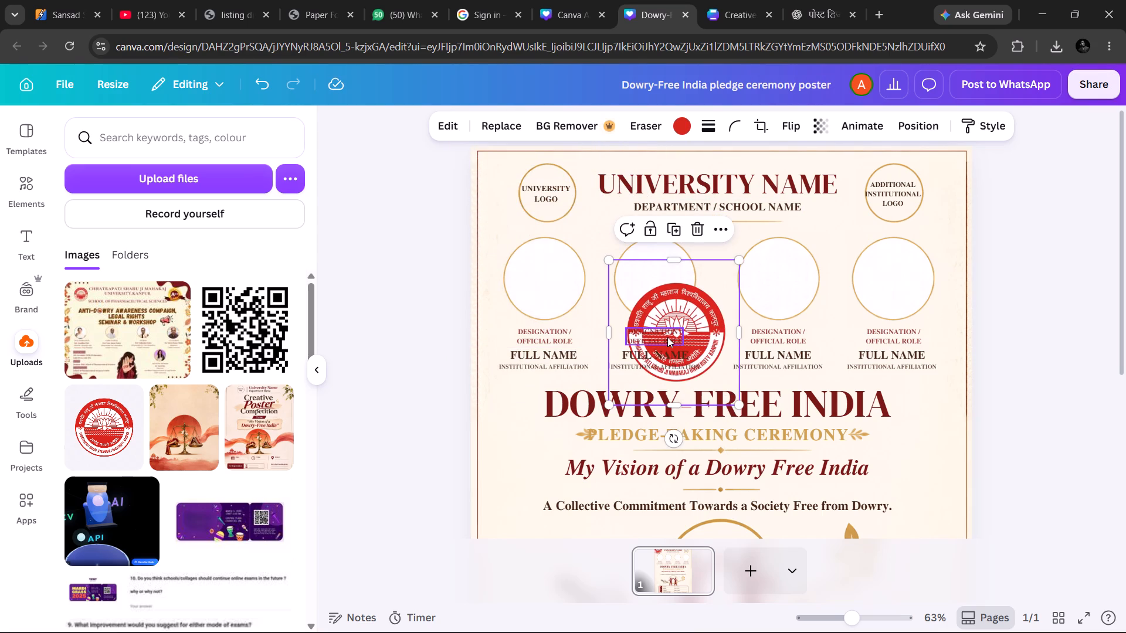
# Delete the "UNIVERSITY LOGO" placeholder text from the circle in the poster header.
pyautogui.click(562, 200)
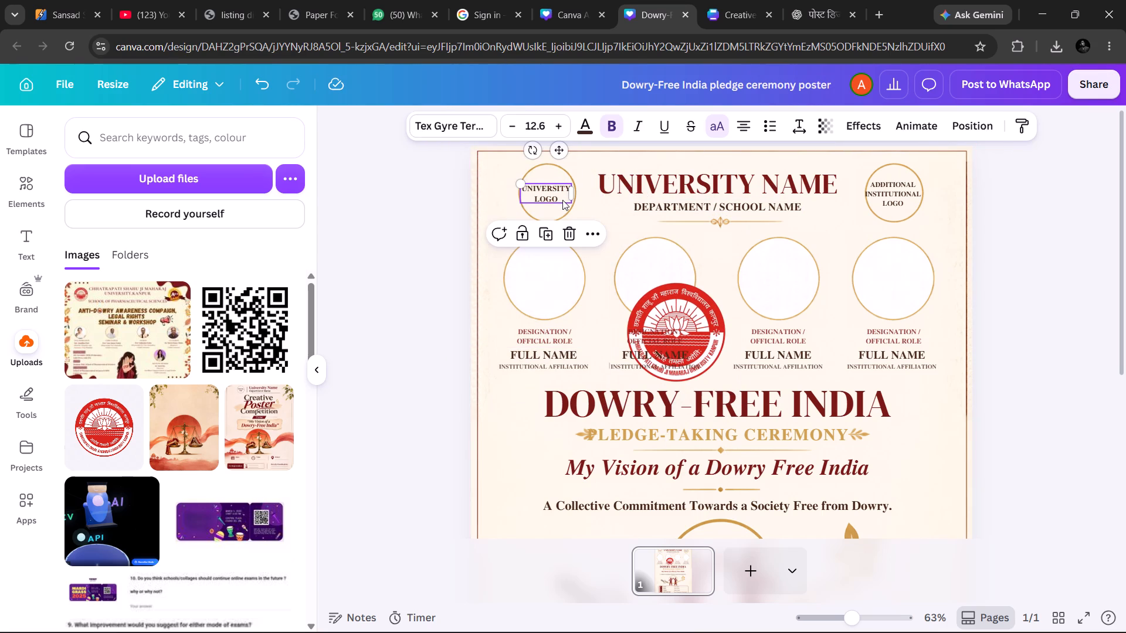
pyautogui.press('BackSpace')
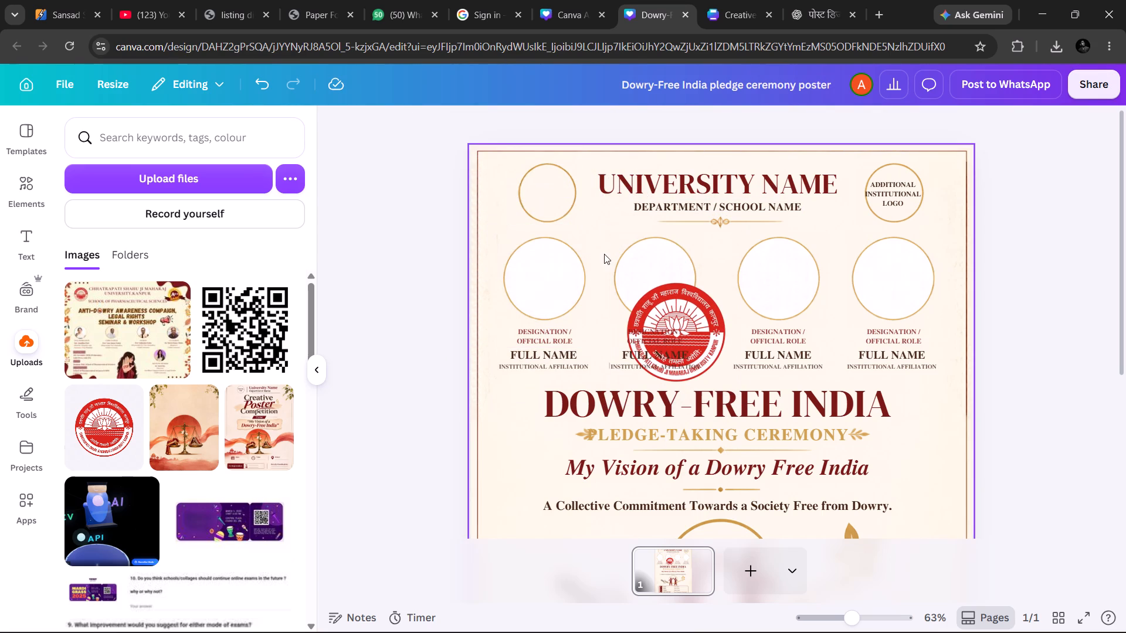
# Move the university logo over the empty circle beside the university name and shrink it to about 179 × 201.
pyautogui.moveTo(657, 298); pyautogui.dragTo(535, 185)
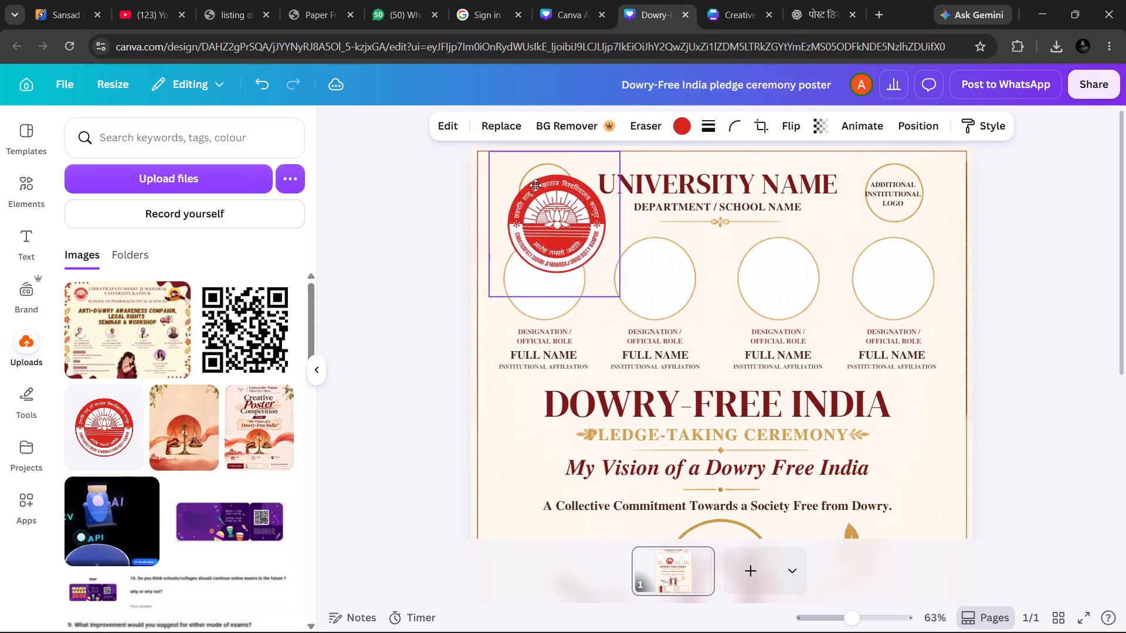
pyautogui.moveTo(535, 185); pyautogui.dragTo(533, 176)
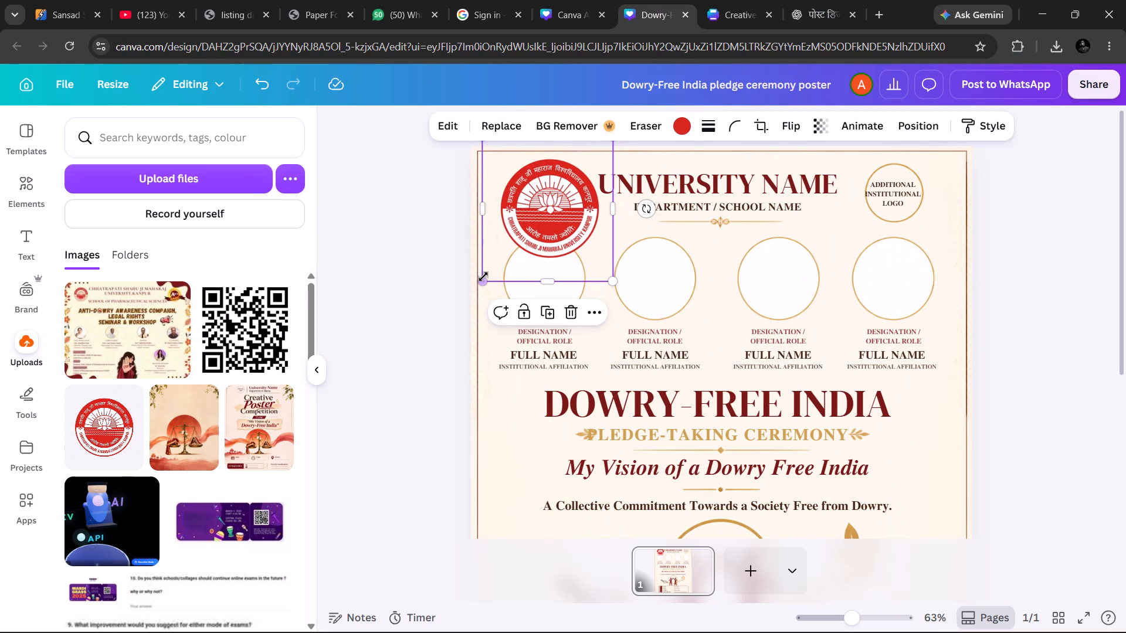
pyautogui.moveTo(483, 276); pyautogui.dragTo(506, 228)
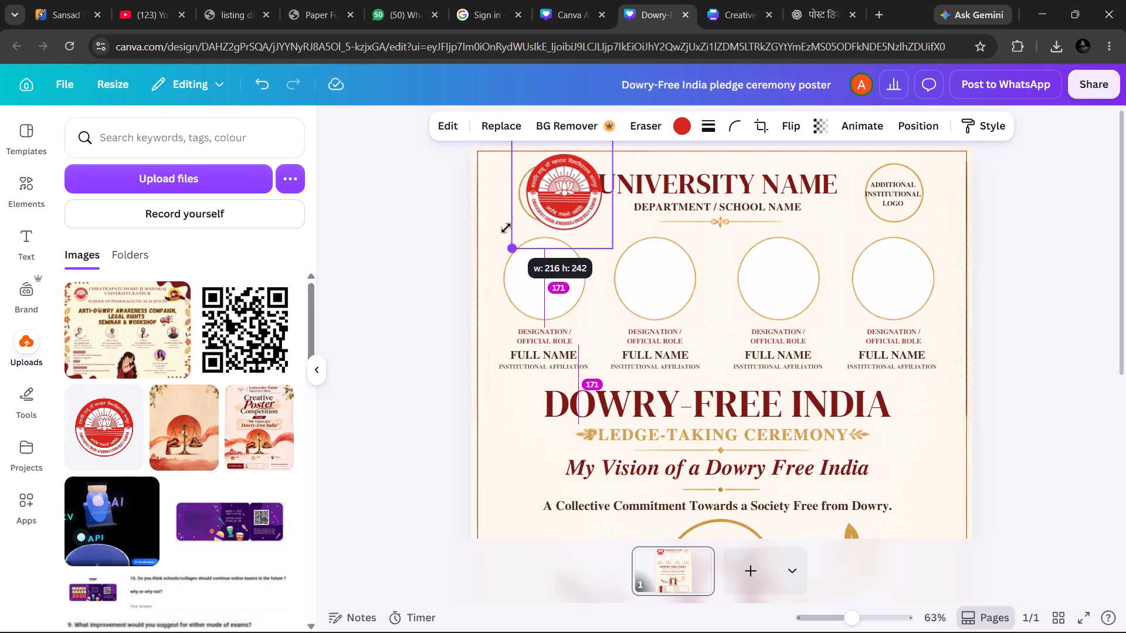
pyautogui.moveTo(506, 228); pyautogui.dragTo(515, 220)
pyautogui.moveTo(577, 179); pyautogui.dragTo(561, 186)
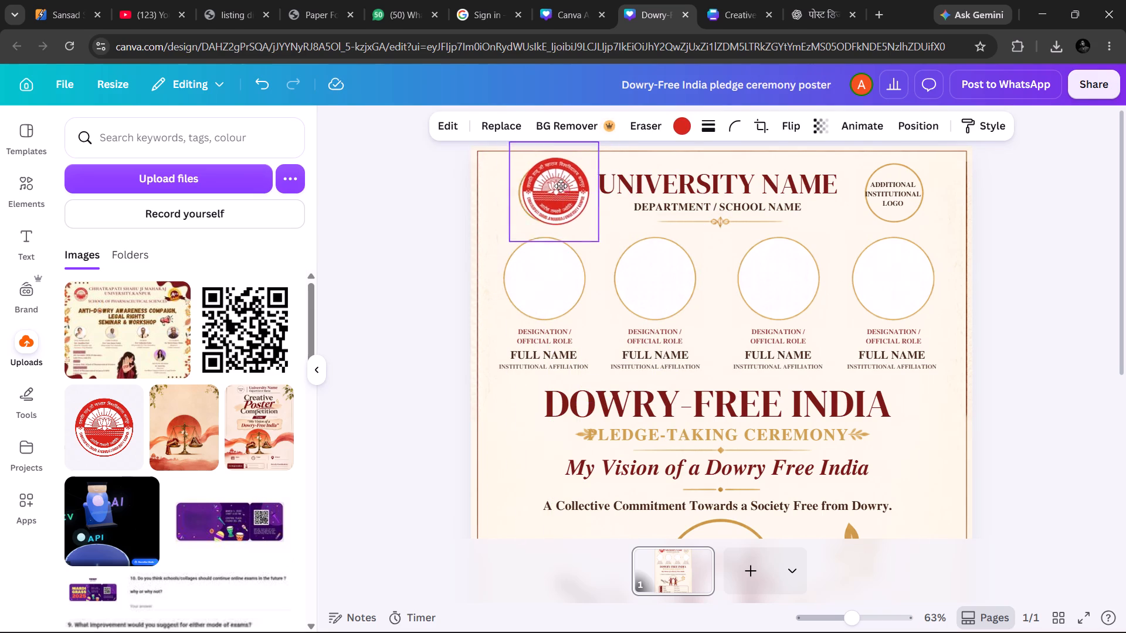
pyautogui.moveTo(561, 186); pyautogui.dragTo(555, 189)
pyautogui.moveTo(589, 244); pyautogui.dragTo(586, 243)
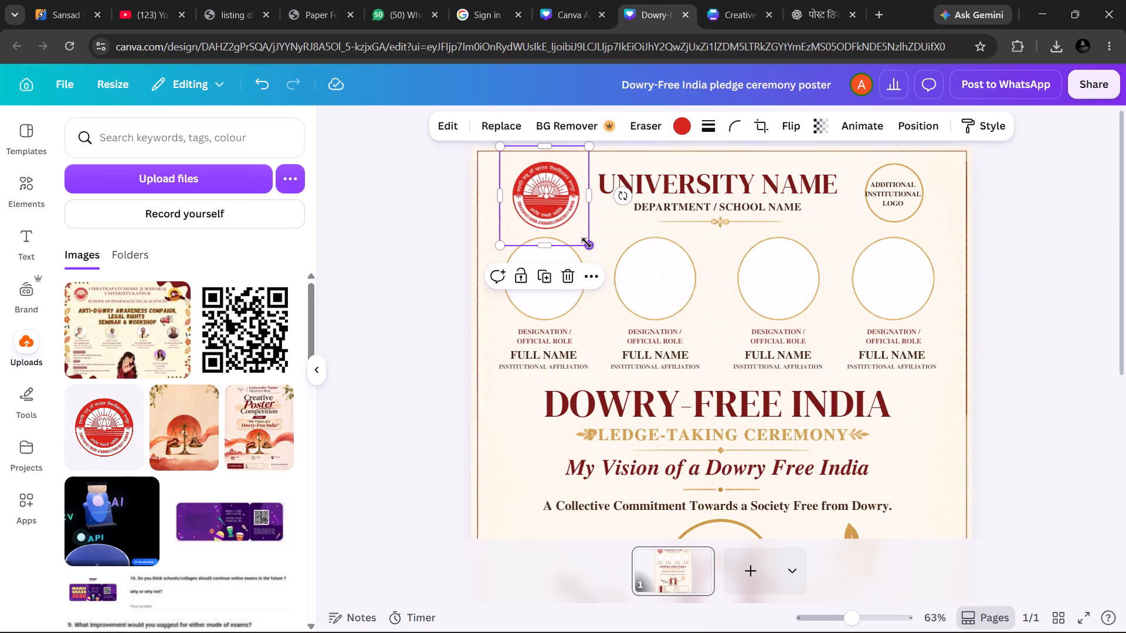
pyautogui.moveTo(586, 243); pyautogui.dragTo(581, 237)
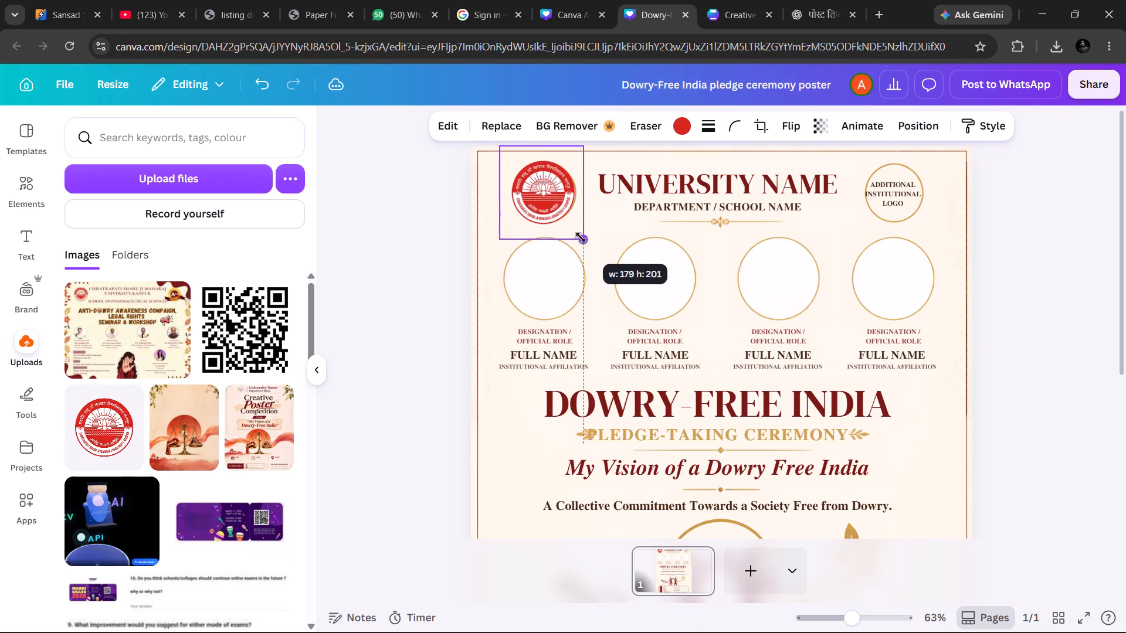
# Fine-tune the university logo's position so it fully covers the empty gold circle beside the university name.
pyautogui.moveTo(581, 237); pyautogui.dragTo(582, 239)
pyautogui.click(553, 207)
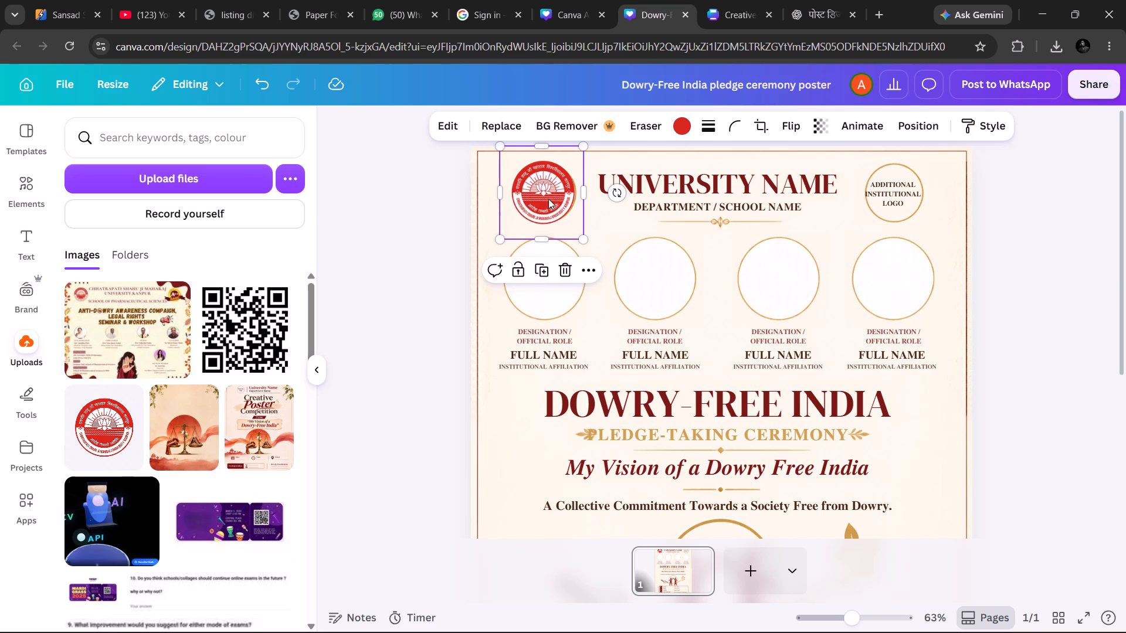
pyautogui.moveTo(537, 178); pyautogui.dragTo(572, 173)
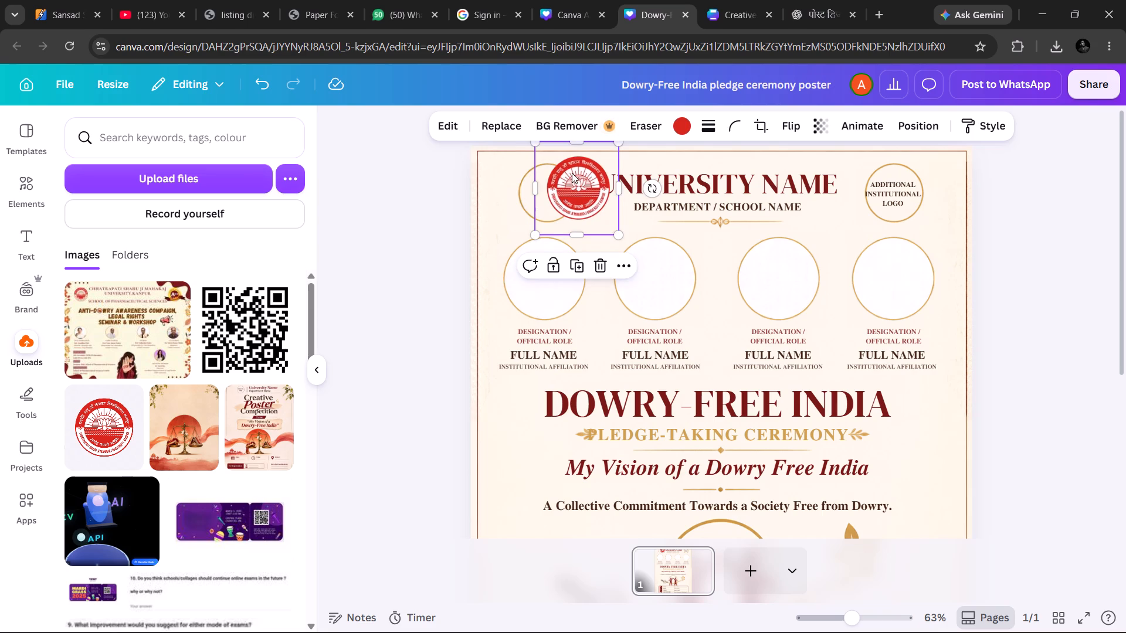
pyautogui.moveTo(588, 186); pyautogui.dragTo(548, 195)
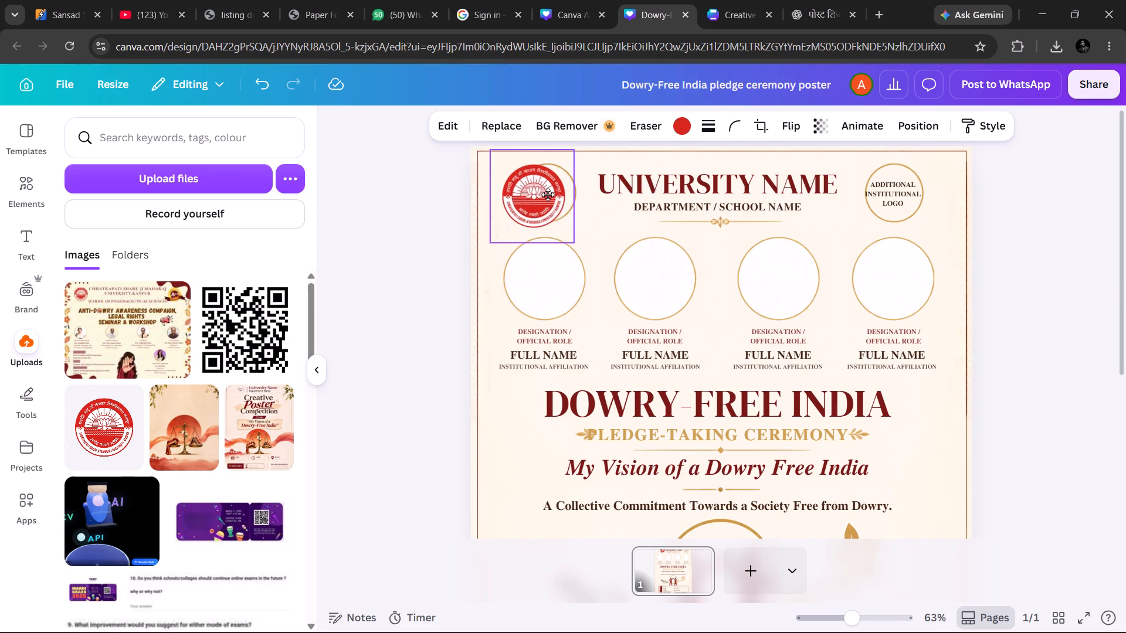
pyautogui.moveTo(548, 195); pyautogui.dragTo(557, 191)
pyautogui.hscroll(1, 557, 191)
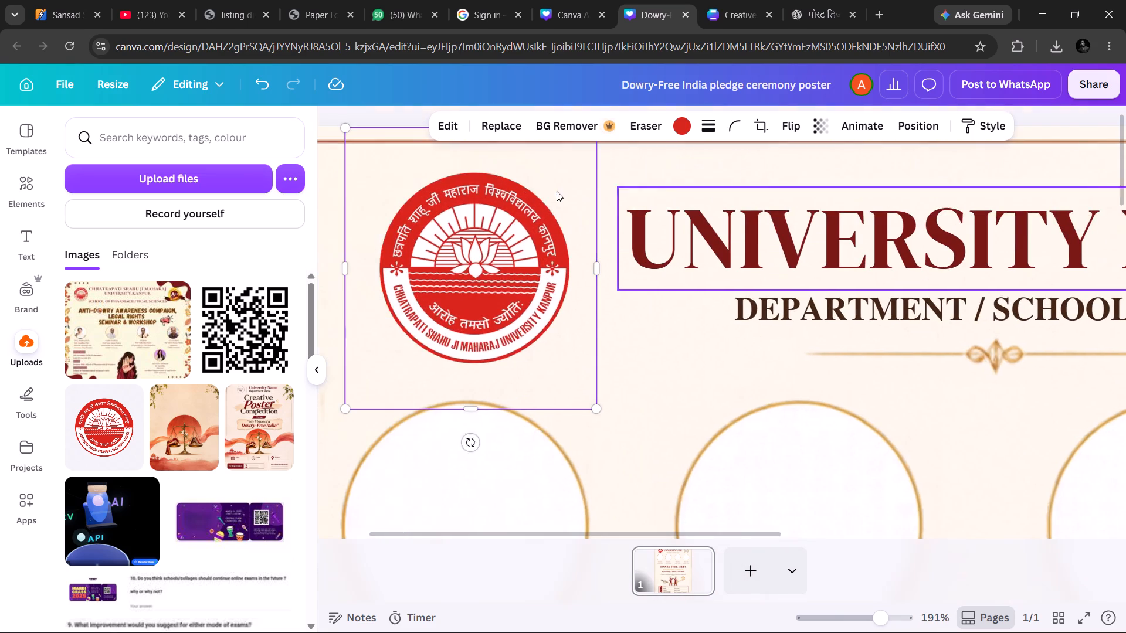
pyautogui.hscroll(1, 557, 191)
pyautogui.click(533, 227)
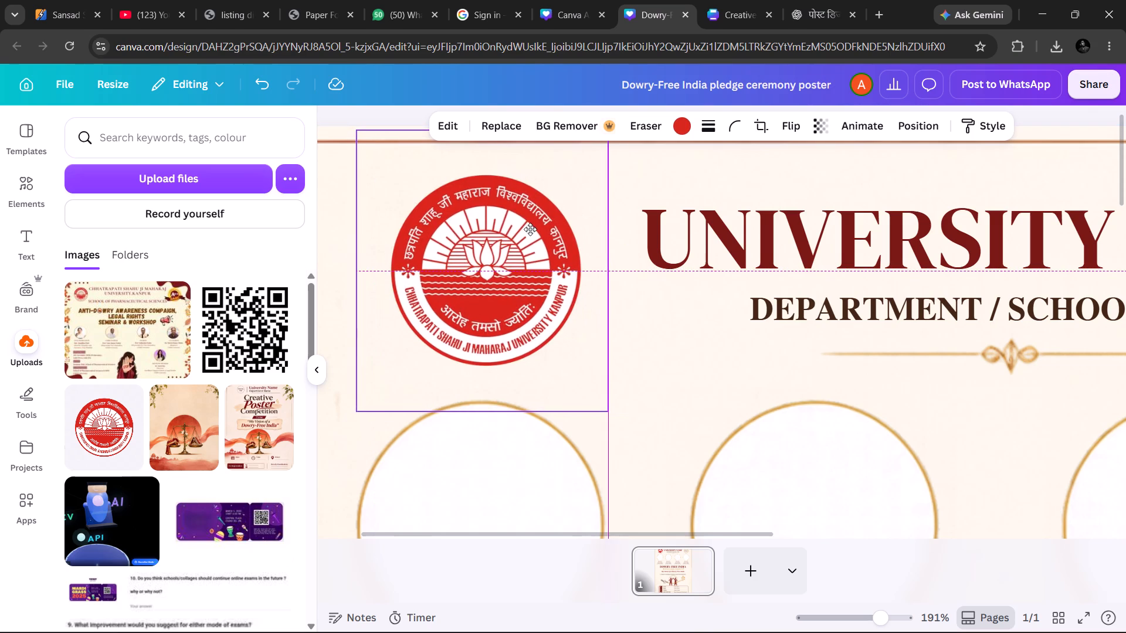
pyautogui.click(693, 353)
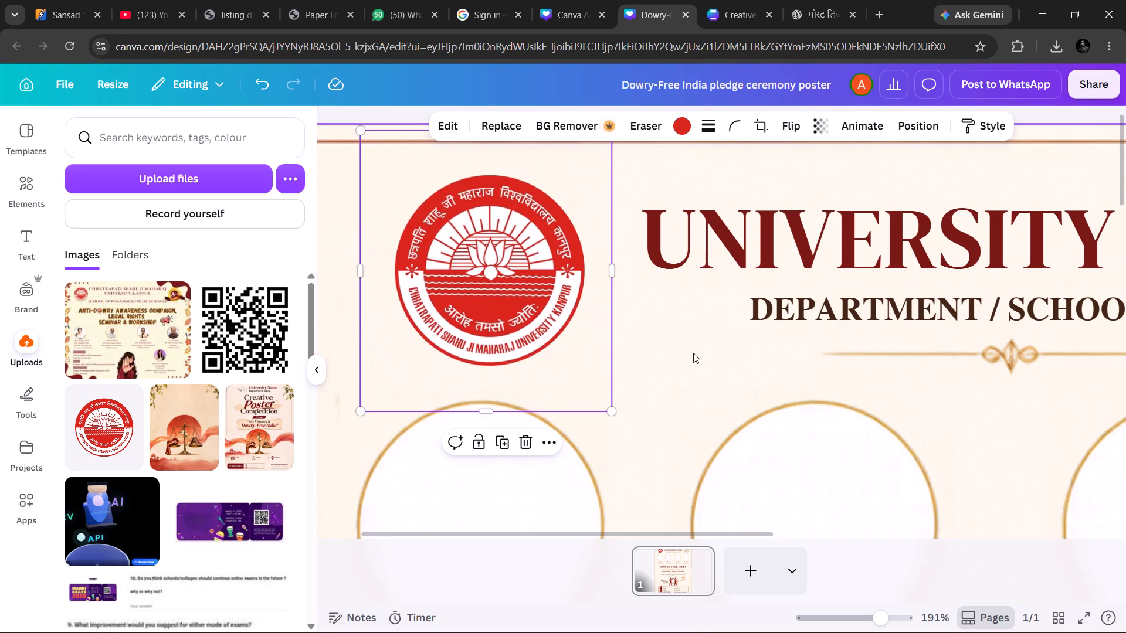
# Look further through the uploaded images.
pyautogui.scroll(-2, 181, 405)
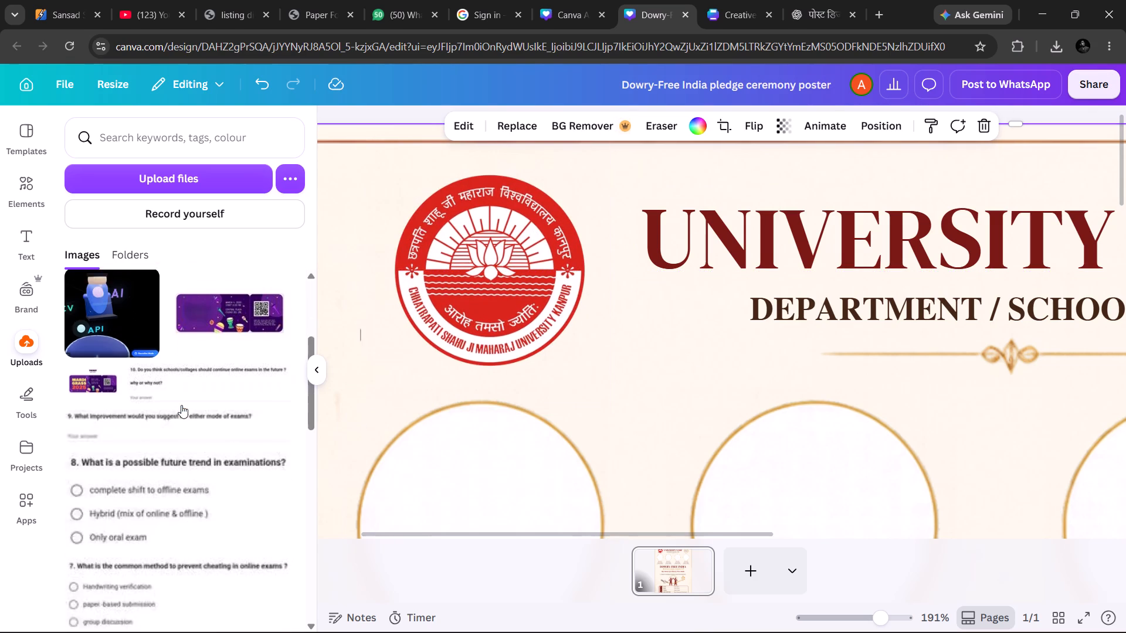
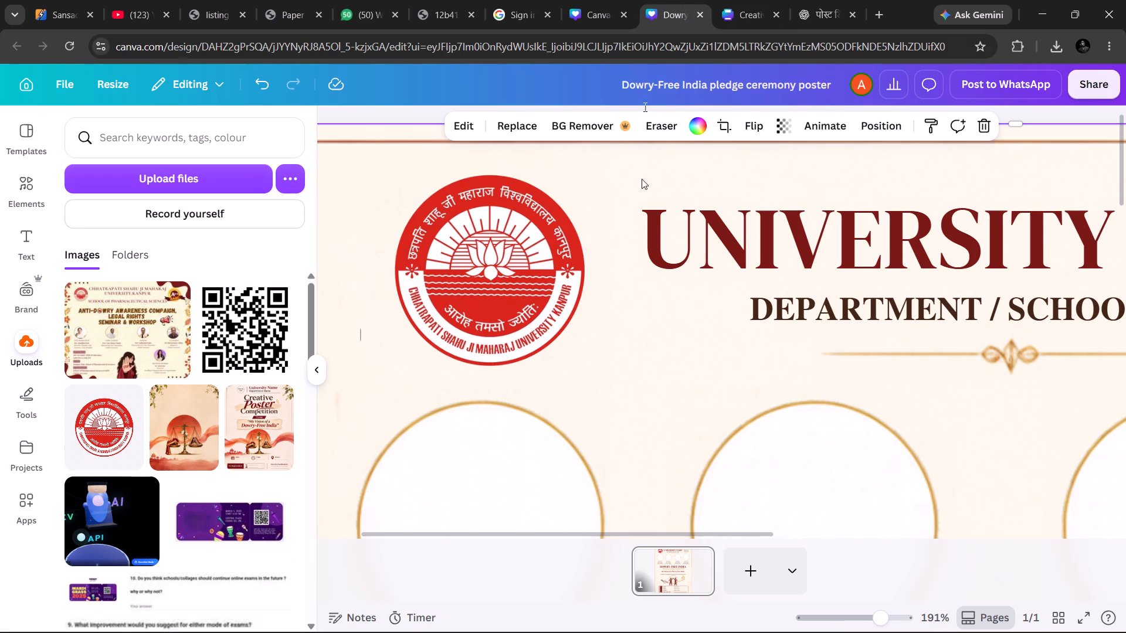
# Fine-tune the size of the red university logo in the poster header, leaving it slightly smaller over the circle beside the university name.
pyautogui.click(545, 271)
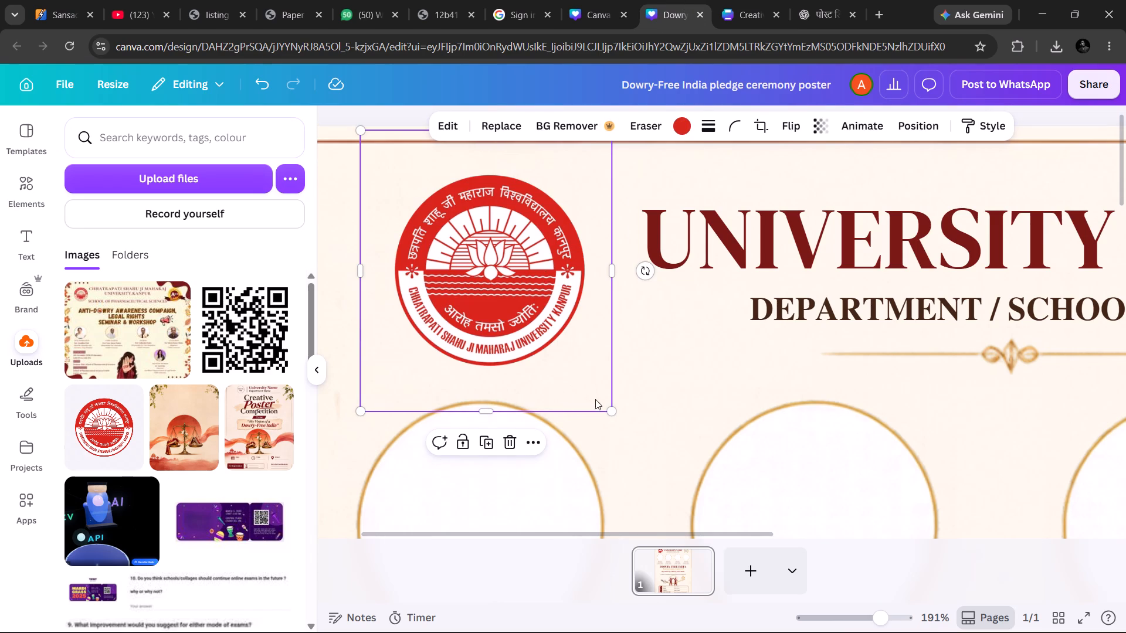
pyautogui.moveTo(613, 412); pyautogui.dragTo(625, 421)
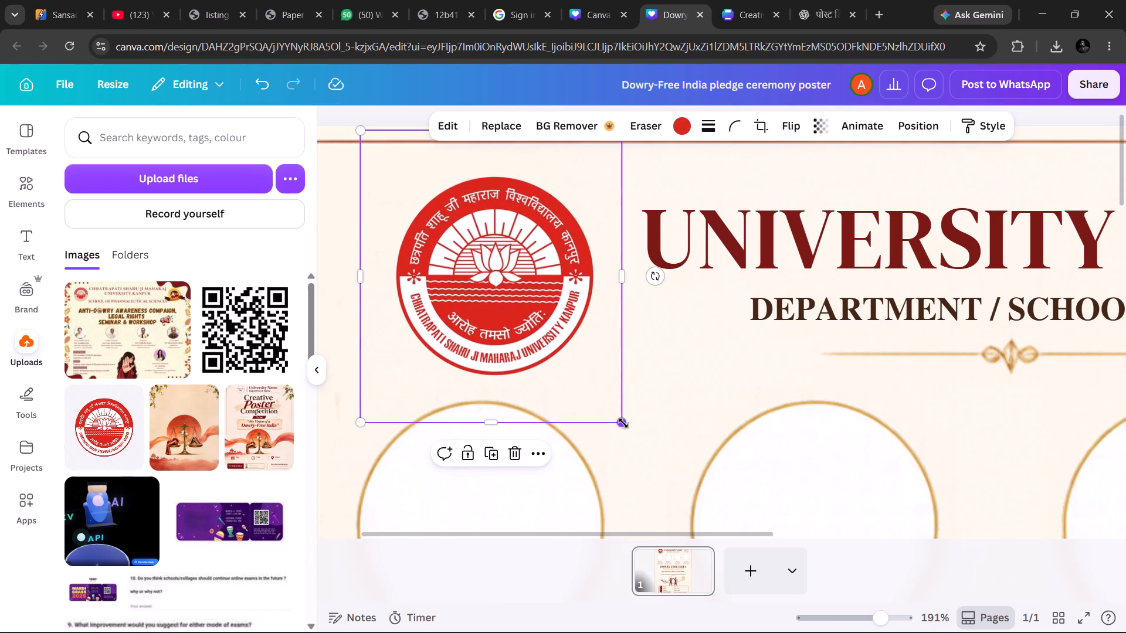
pyautogui.moveTo(623, 423); pyautogui.dragTo(618, 397)
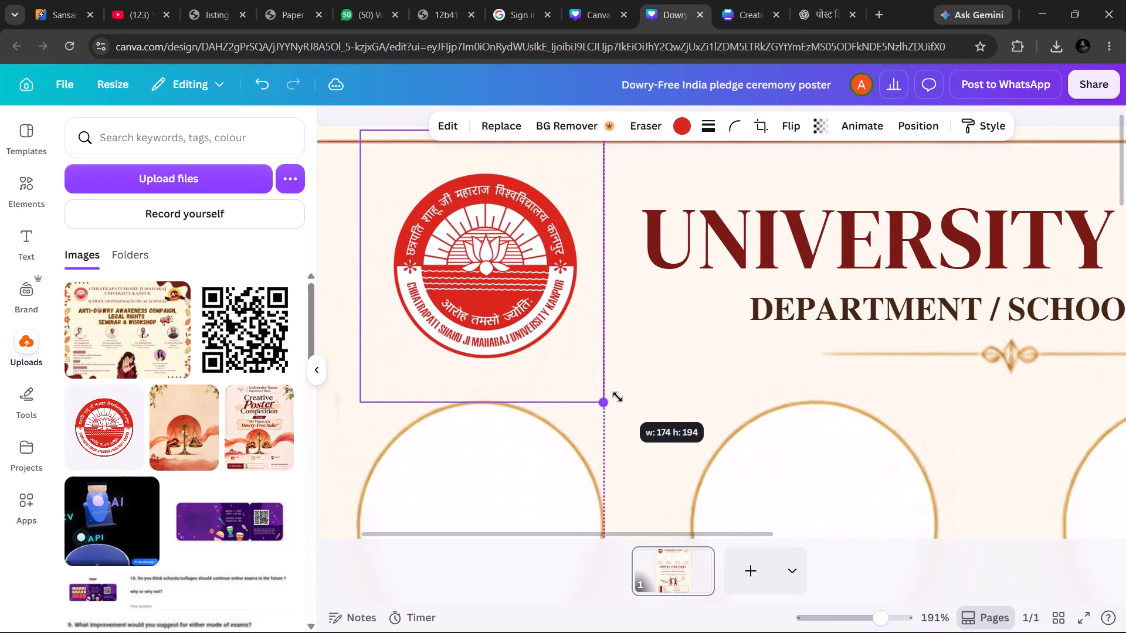
pyautogui.moveTo(618, 397); pyautogui.dragTo(620, 400)
pyautogui.click(652, 348)
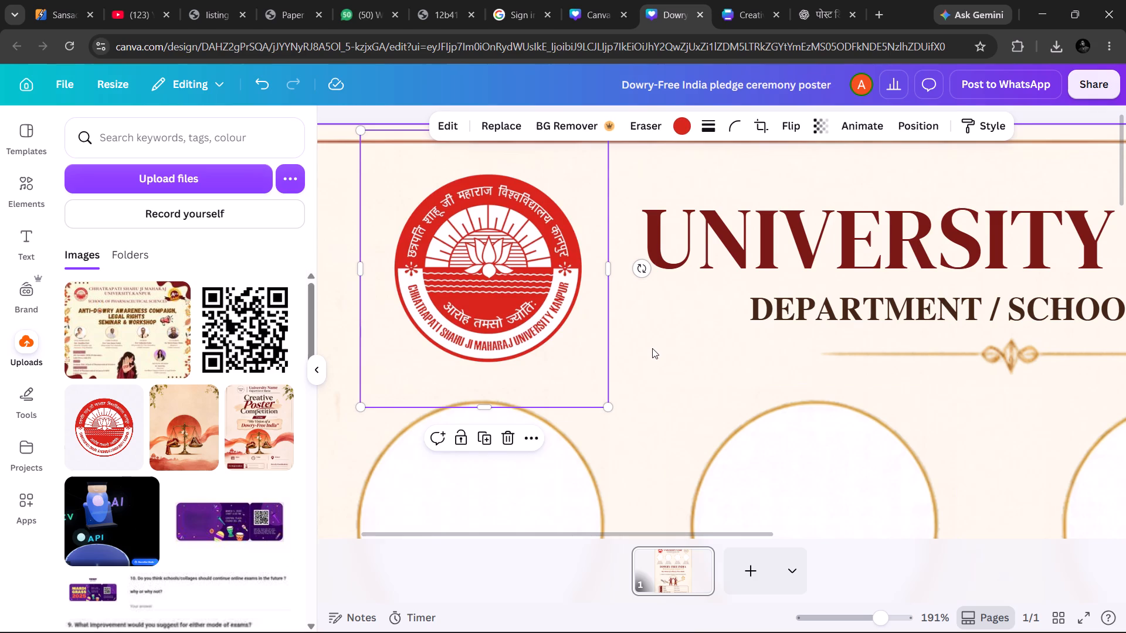
pyautogui.hscroll(-8, 652, 348)
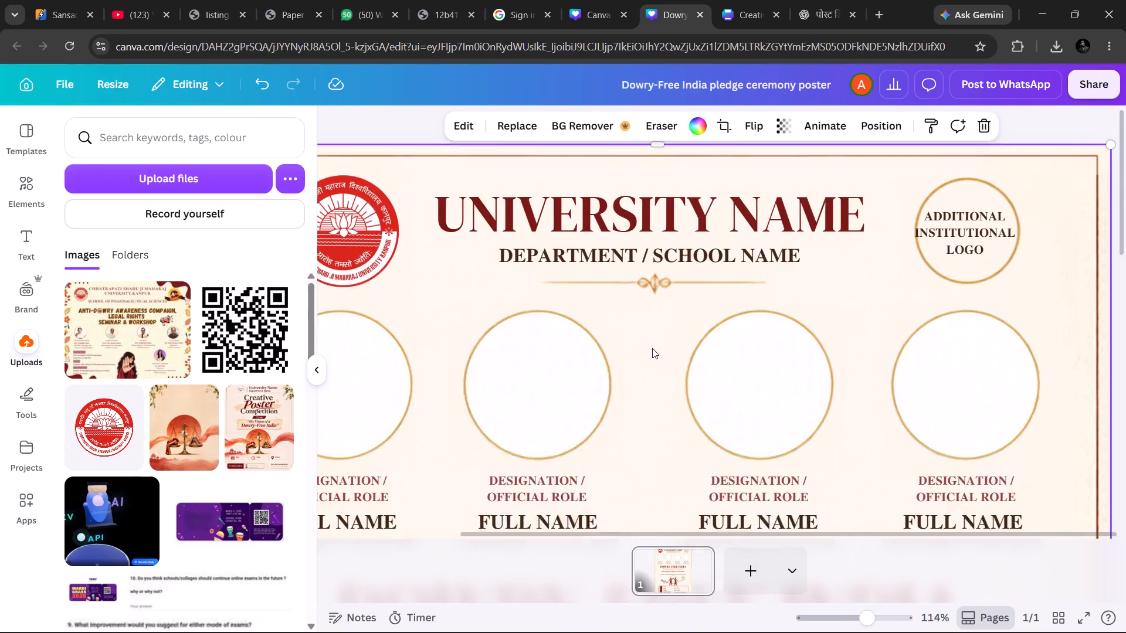
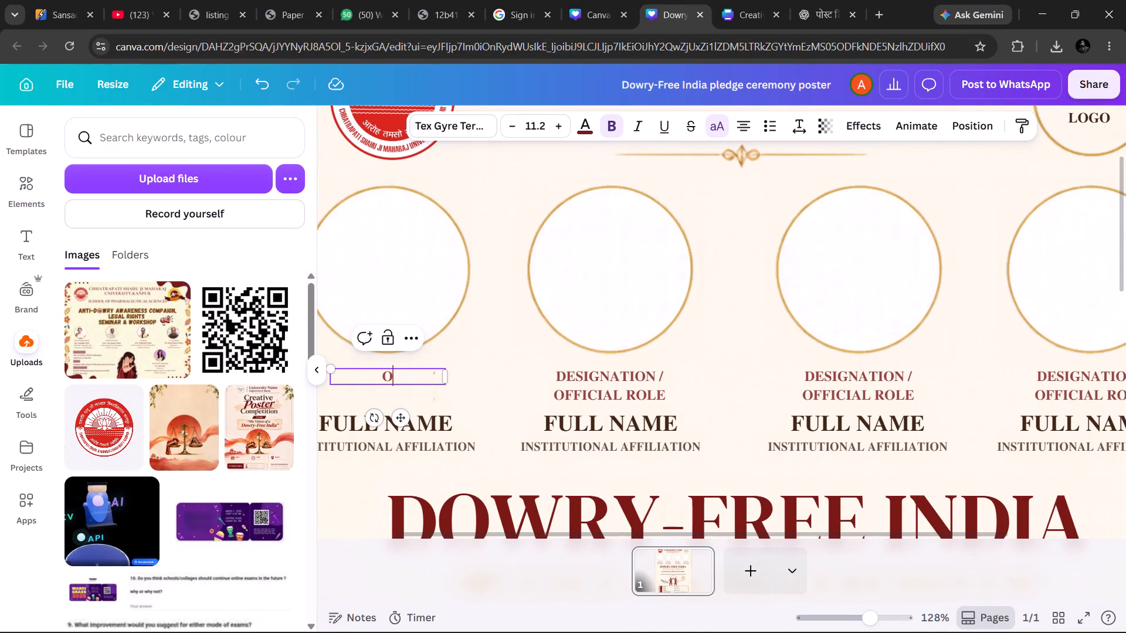
# Replace the designation placeholder under the first portrait circle with a label beginning "OUR INSPIRAT".
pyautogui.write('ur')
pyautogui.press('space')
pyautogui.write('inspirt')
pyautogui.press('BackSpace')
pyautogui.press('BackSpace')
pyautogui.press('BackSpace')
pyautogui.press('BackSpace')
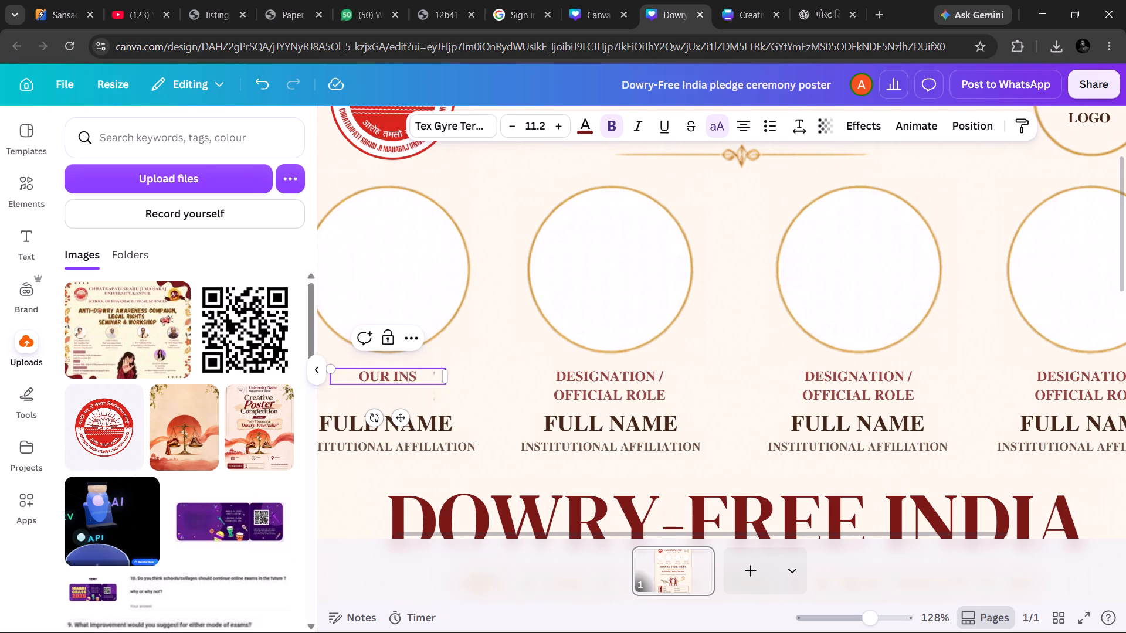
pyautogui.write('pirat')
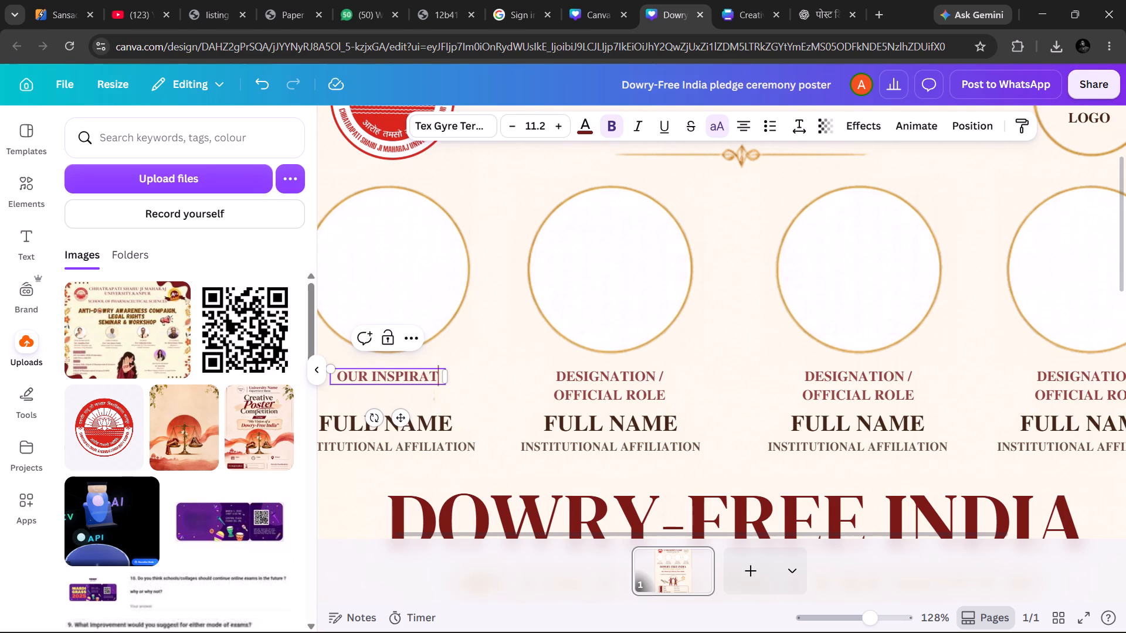
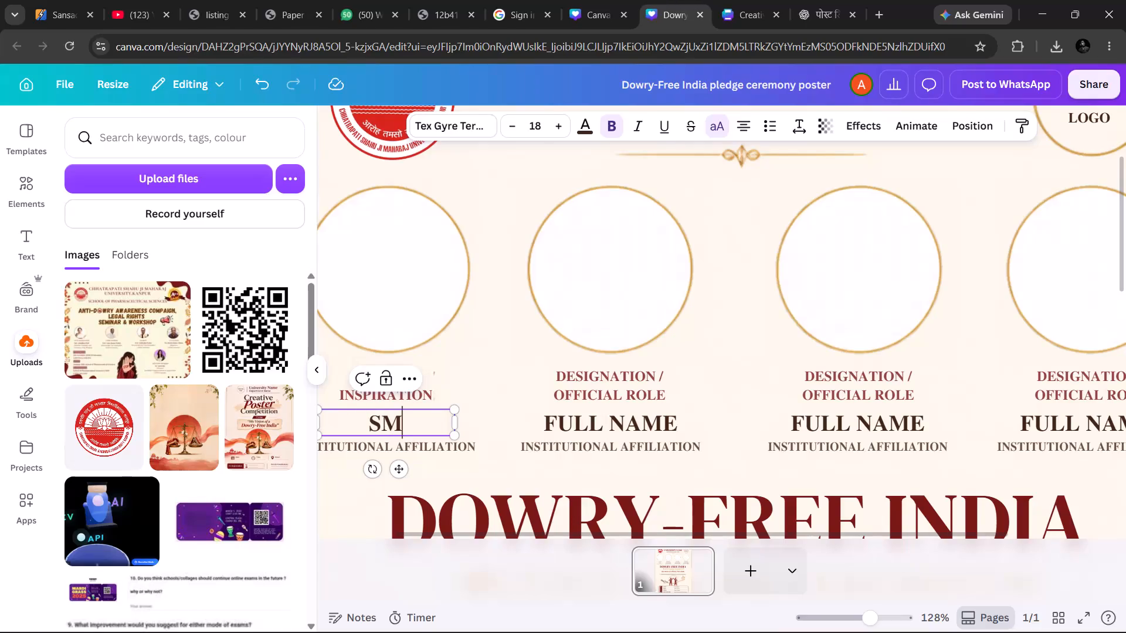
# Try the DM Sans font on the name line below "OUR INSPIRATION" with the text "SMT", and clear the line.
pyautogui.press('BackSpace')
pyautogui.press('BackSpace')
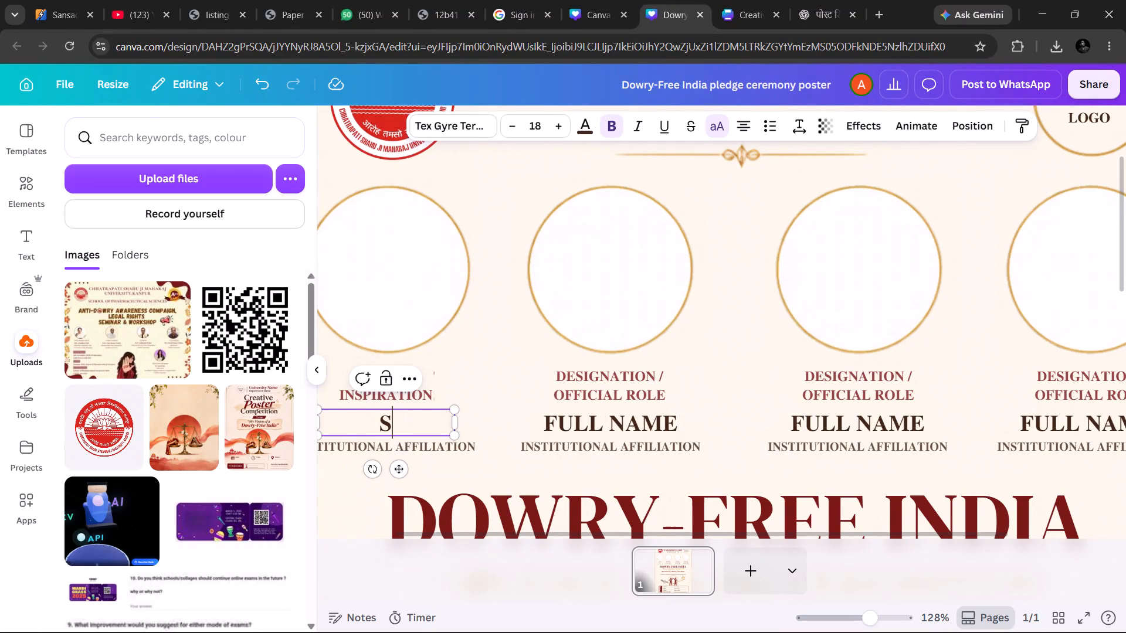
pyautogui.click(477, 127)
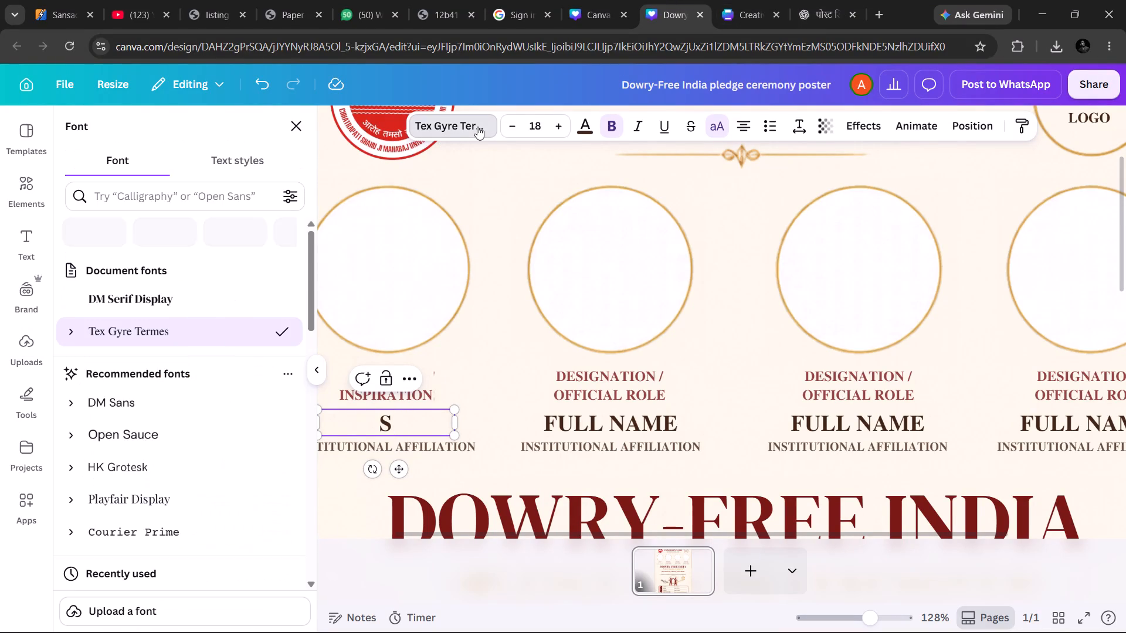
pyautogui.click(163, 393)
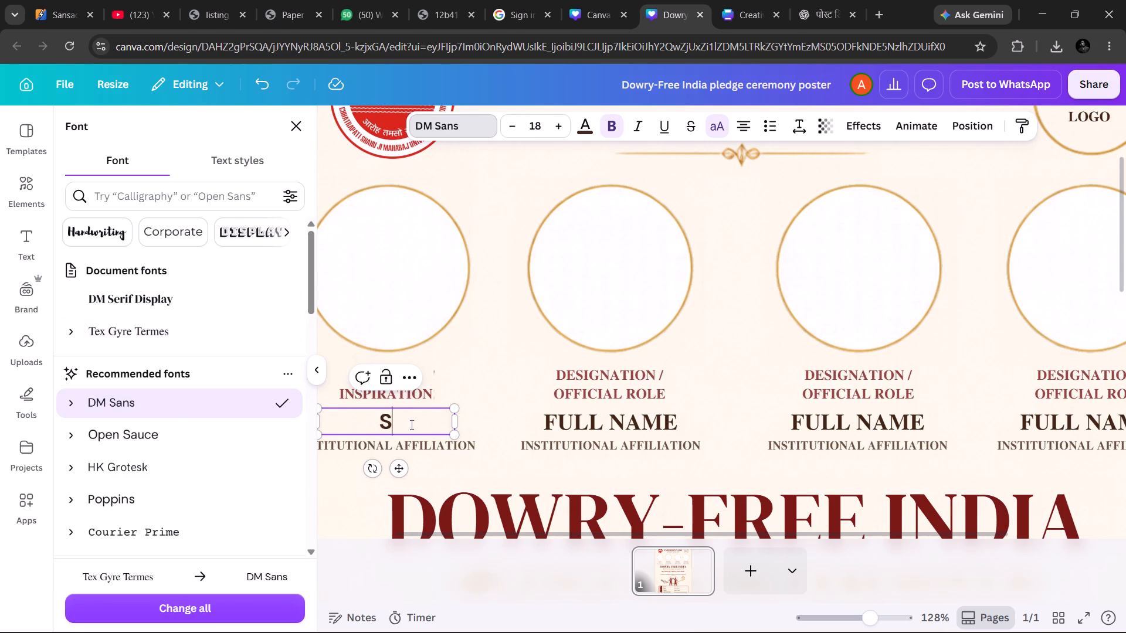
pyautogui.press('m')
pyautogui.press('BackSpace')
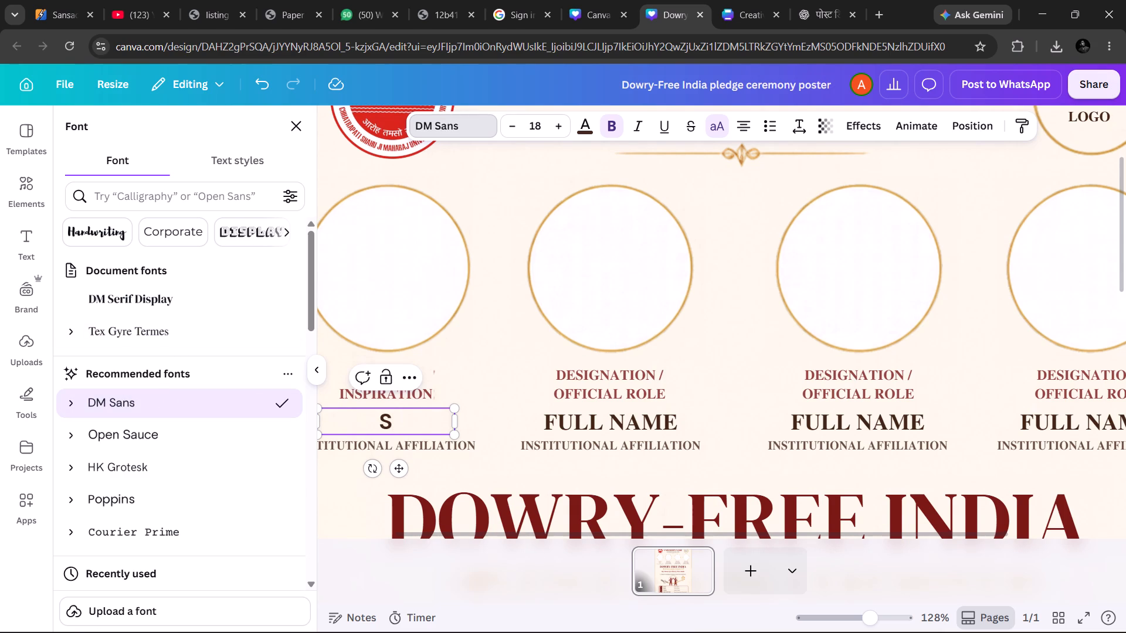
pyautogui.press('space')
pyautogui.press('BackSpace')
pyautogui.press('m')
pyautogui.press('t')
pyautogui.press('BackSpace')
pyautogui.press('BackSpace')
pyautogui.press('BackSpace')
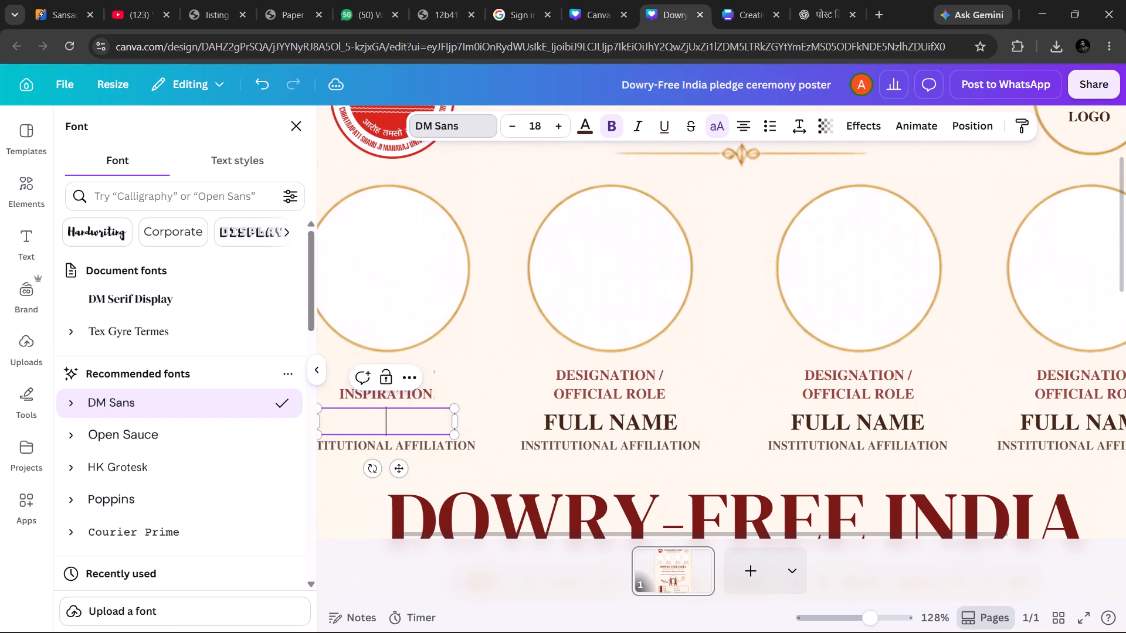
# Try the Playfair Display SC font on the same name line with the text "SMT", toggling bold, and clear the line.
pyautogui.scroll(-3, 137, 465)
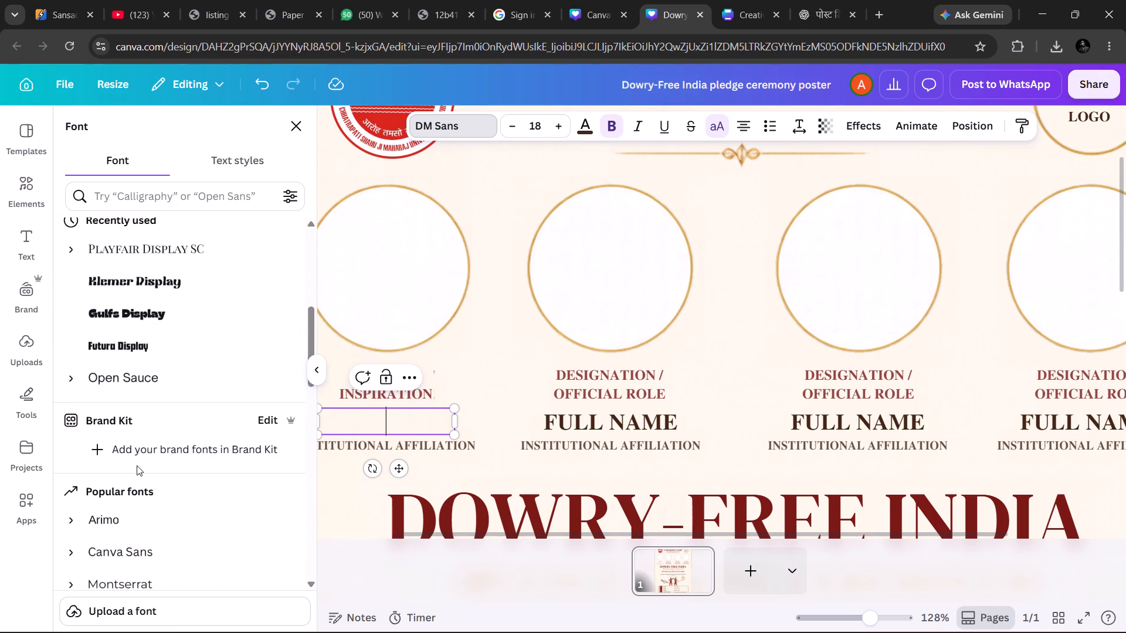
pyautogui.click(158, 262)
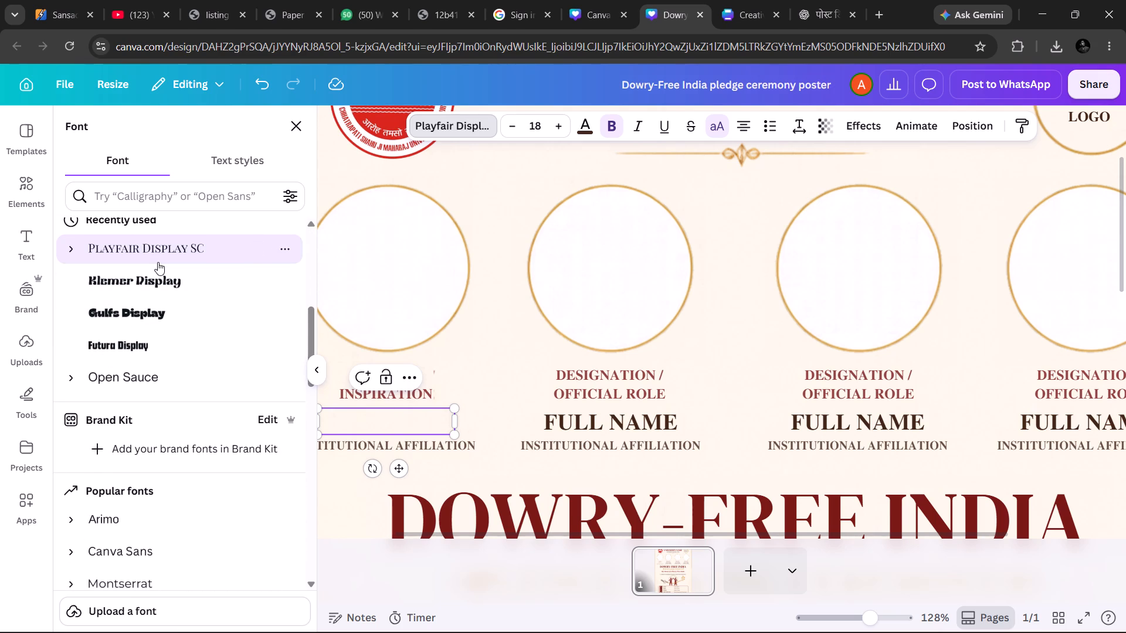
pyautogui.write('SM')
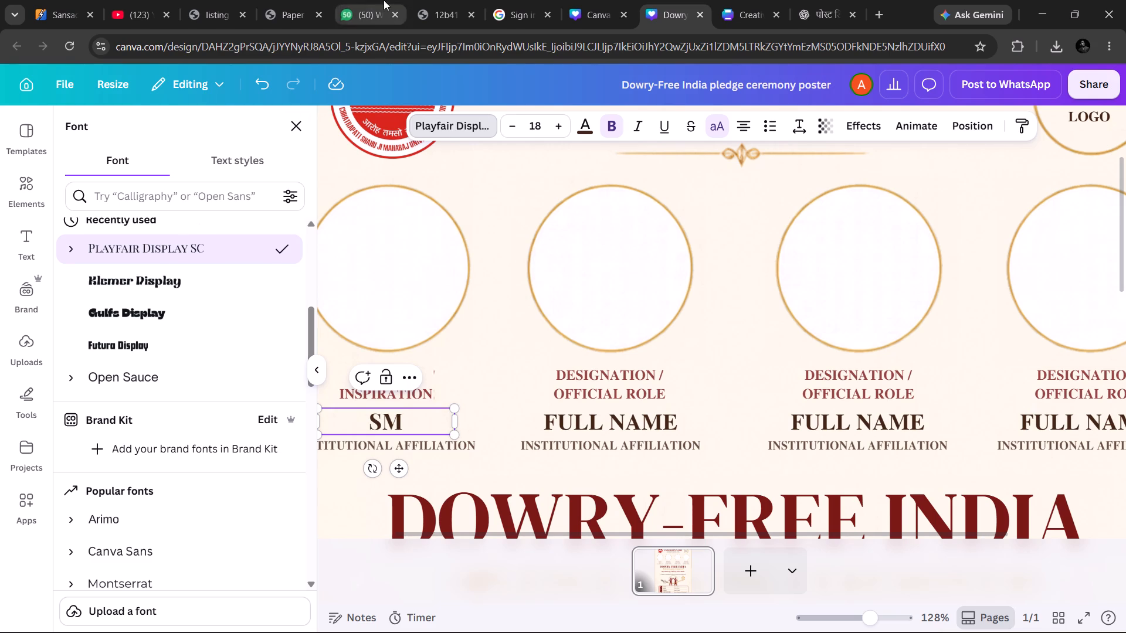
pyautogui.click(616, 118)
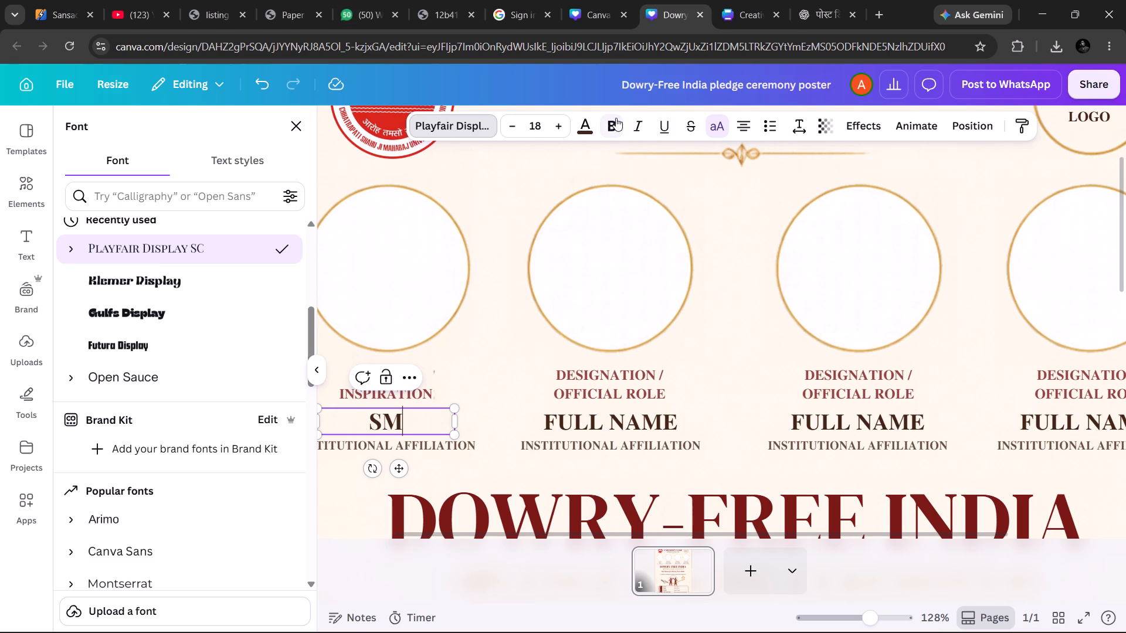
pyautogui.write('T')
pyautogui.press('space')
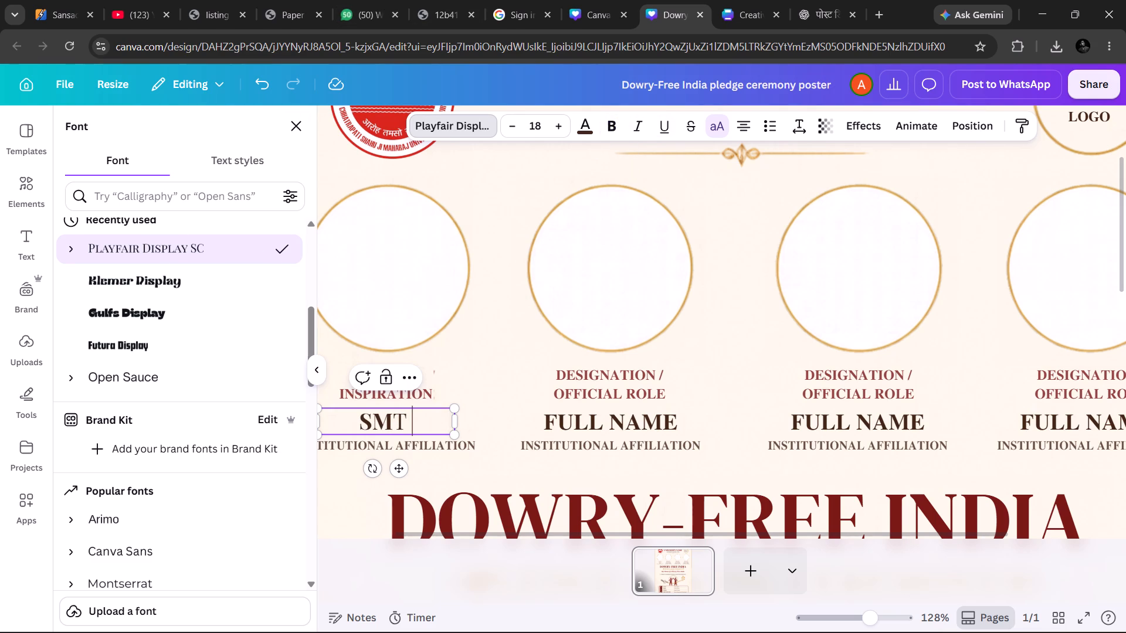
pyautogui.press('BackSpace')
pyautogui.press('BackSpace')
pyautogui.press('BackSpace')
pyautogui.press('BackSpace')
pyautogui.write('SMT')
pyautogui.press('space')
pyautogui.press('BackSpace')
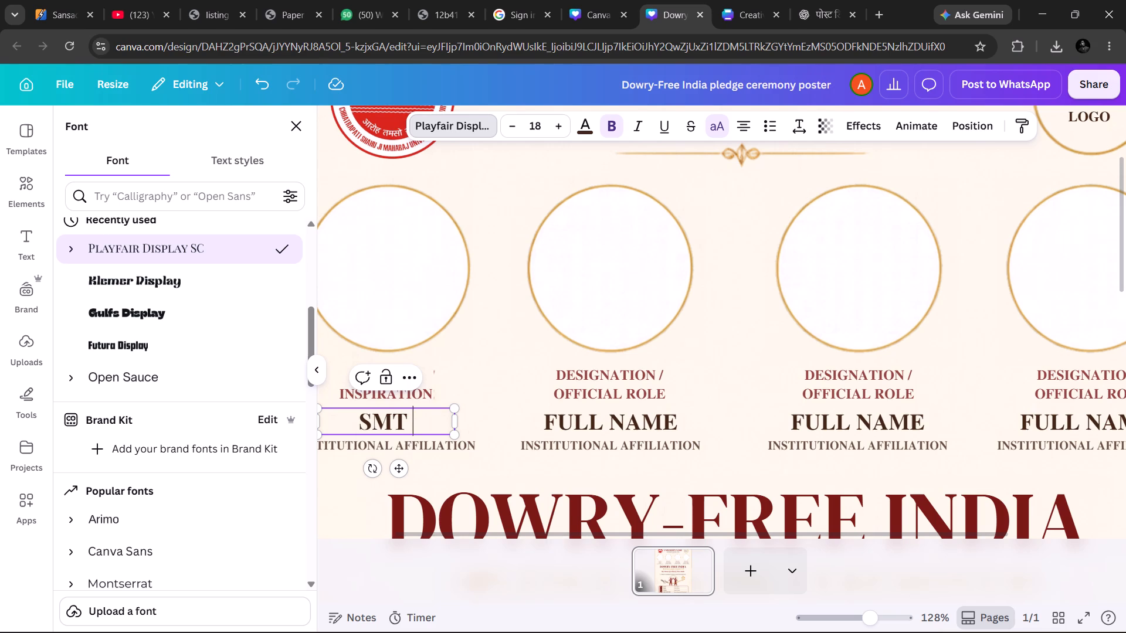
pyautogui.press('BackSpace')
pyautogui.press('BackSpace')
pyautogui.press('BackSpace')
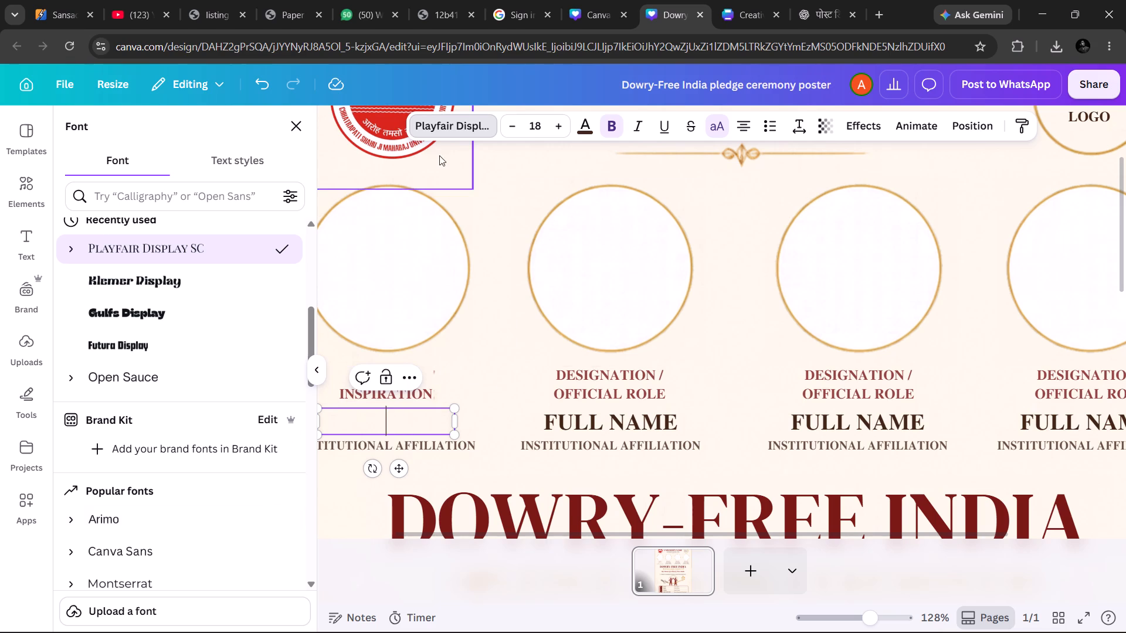
# Set the font of the empty name line below "OUR INSPIRATION" to Open Sauce.
pyautogui.click(454, 130)
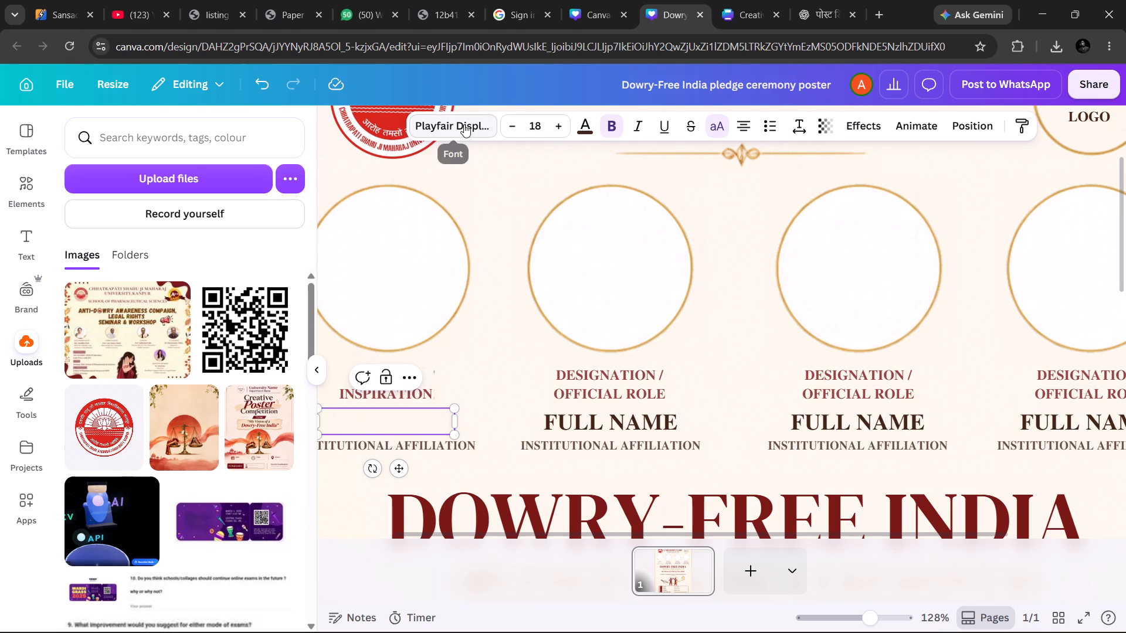
pyautogui.click(464, 124)
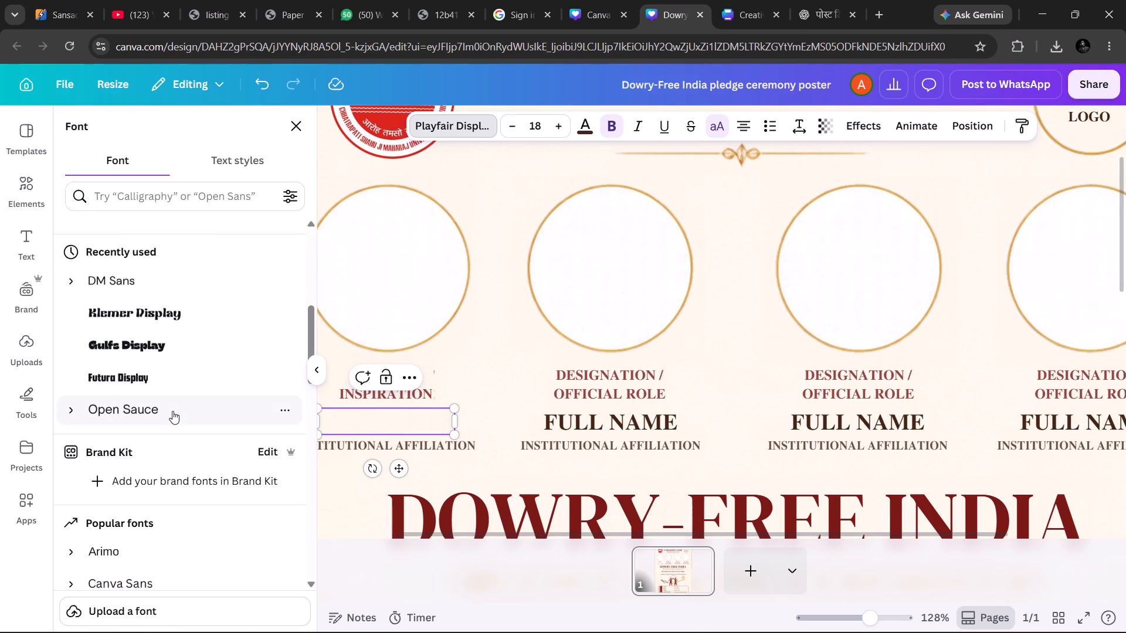
pyautogui.click(172, 411)
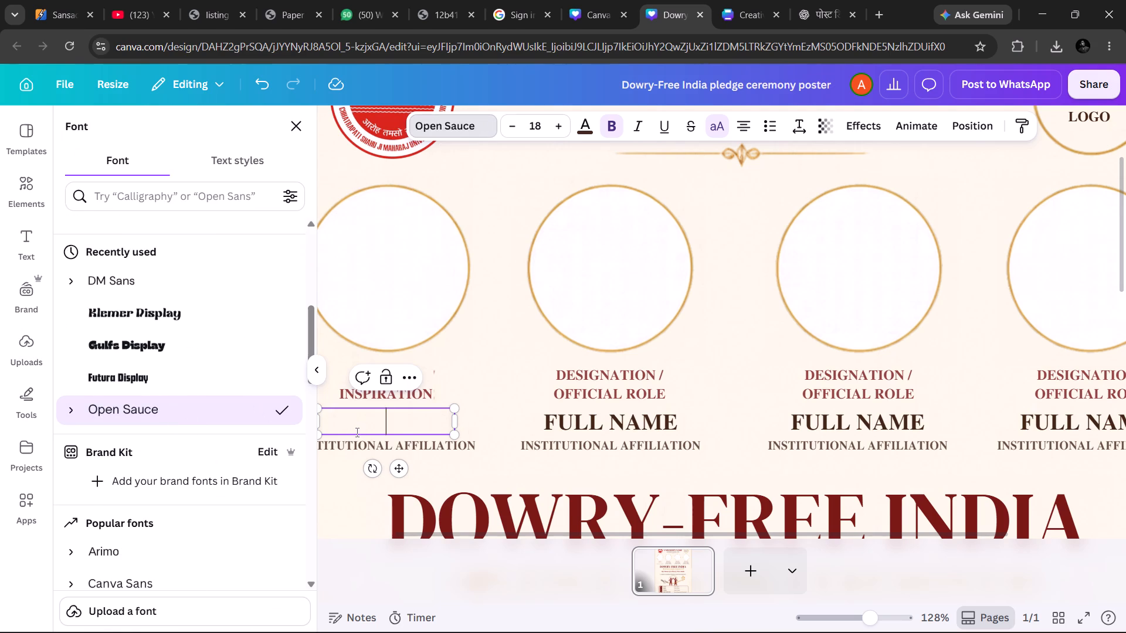
pyautogui.press('n')
pyautogui.press('BackSpace')
# Enter "SMT. ANANDIBEN PATEL" as the name below "OUR INSPIRATION".
pyautogui.press('s')
pyautogui.press('m')
pyautogui.write('T')
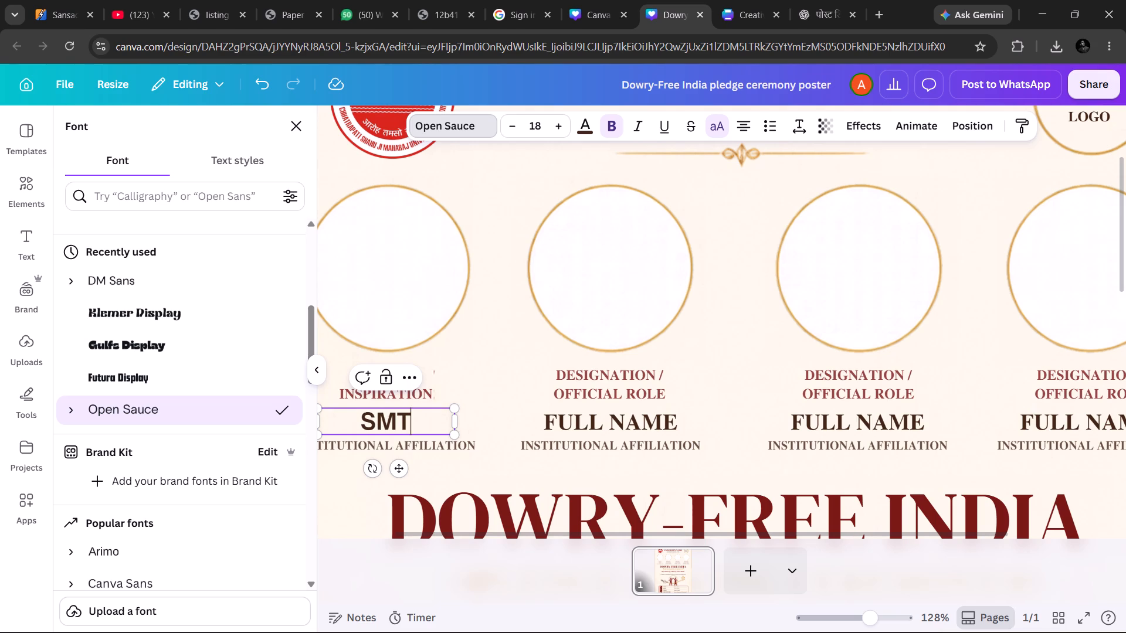
pyautogui.press('space')
pyautogui.press(']')
pyautogui.press('BackSpace')
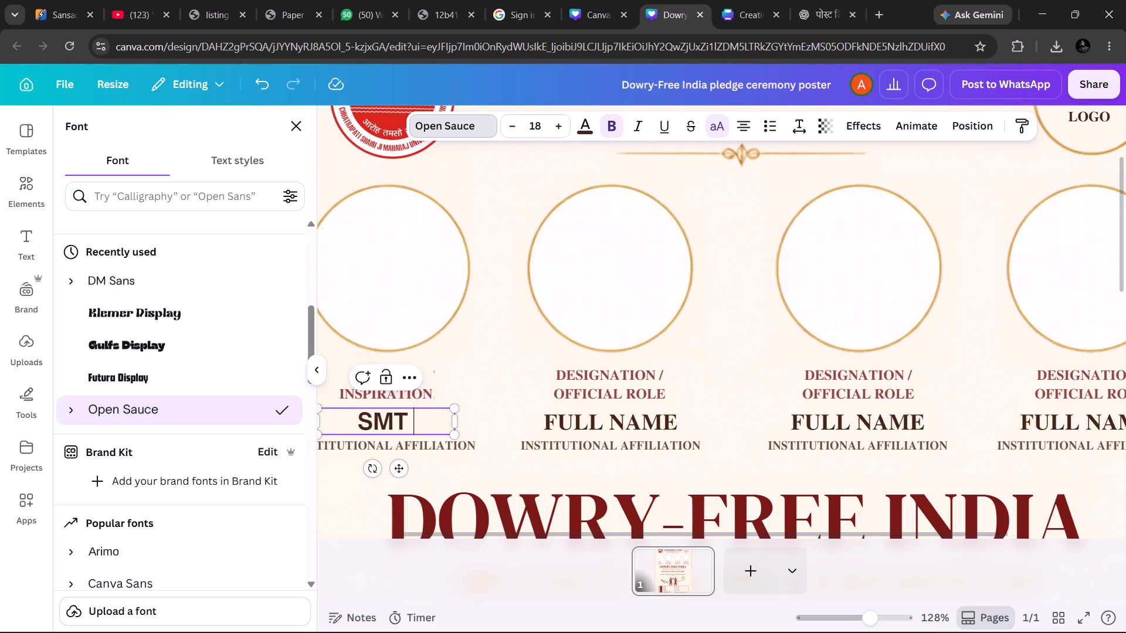
pyautogui.press('BackSpace')
pyautogui.press('BackSpace')
pyautogui.write('T.')
pyautogui.press('space')
pyautogui.write('ANA')
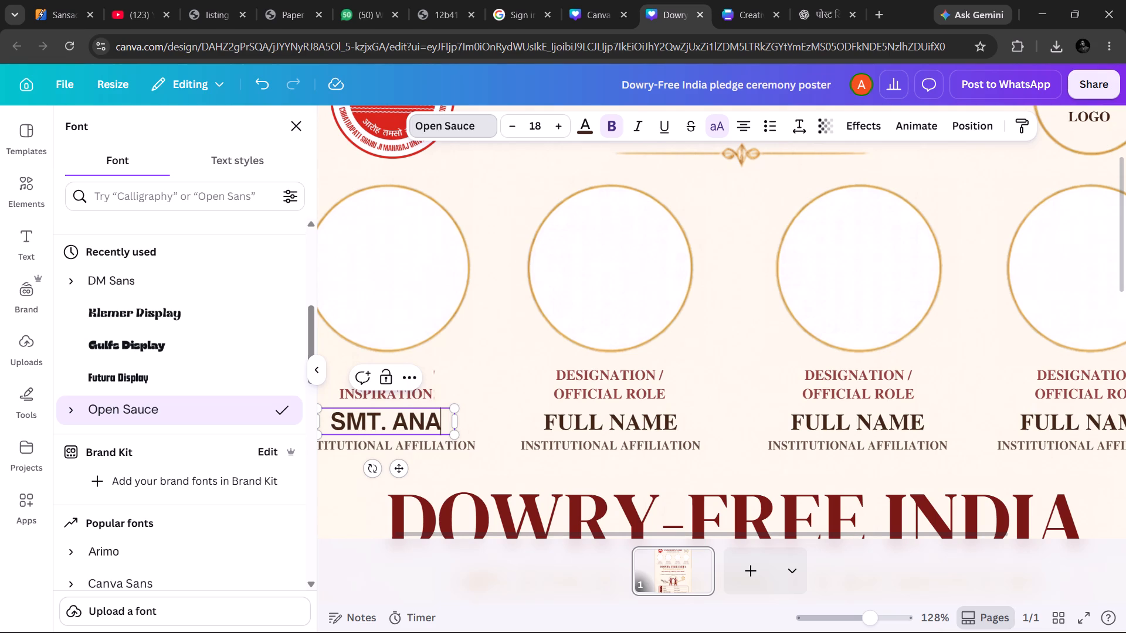
pyautogui.write('DIBE')
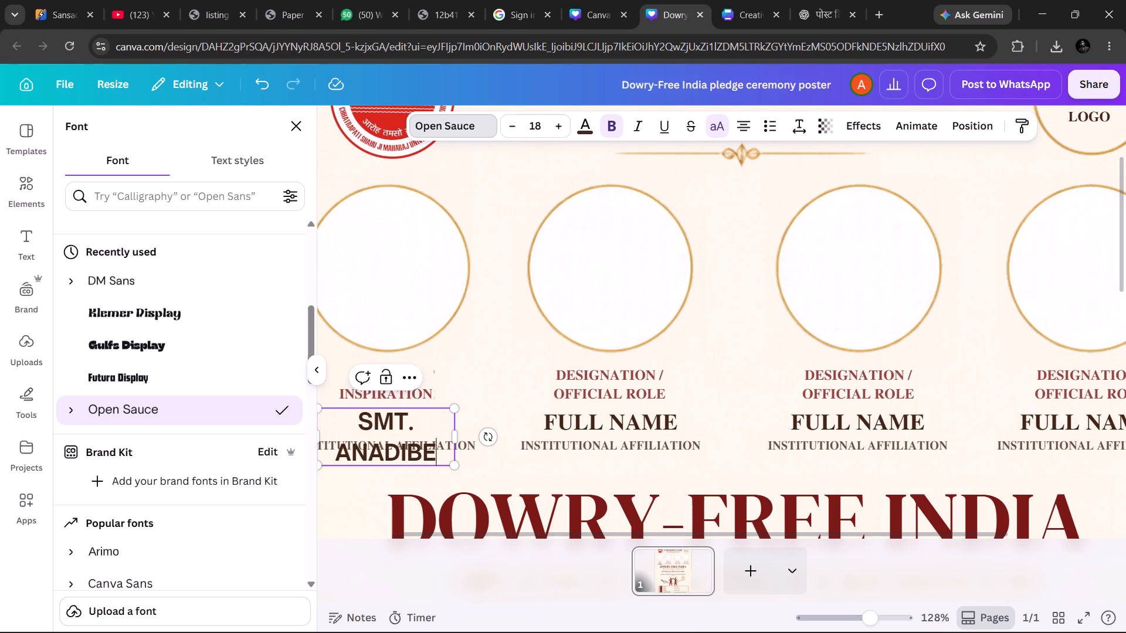
pyautogui.click(382, 454)
pyautogui.press('n')
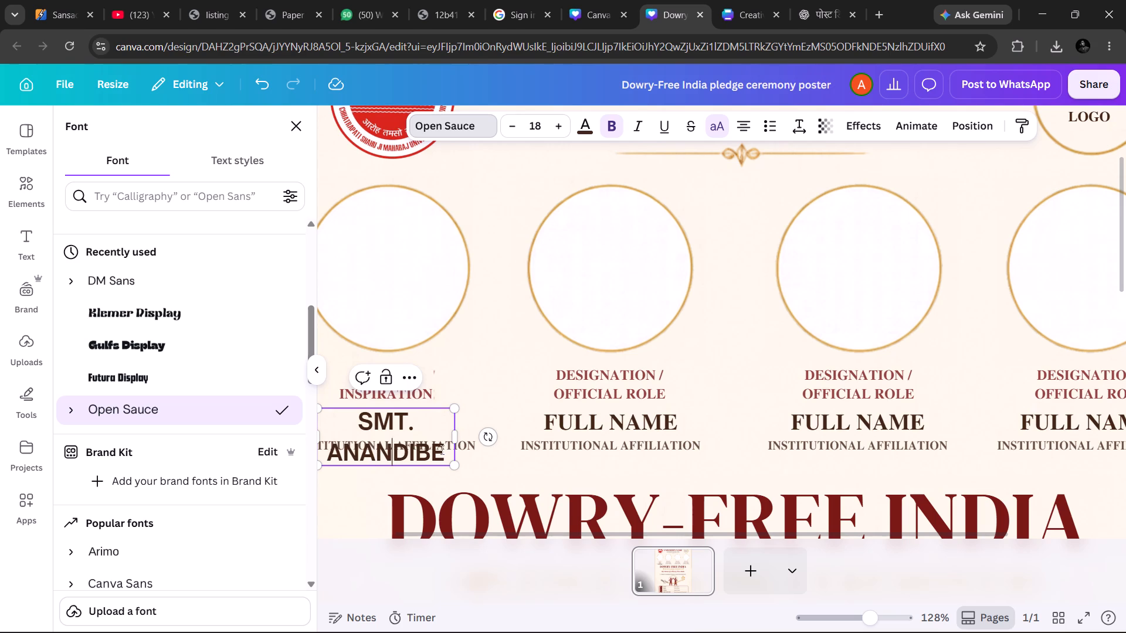
pyautogui.click(446, 451)
pyautogui.write('N')
pyautogui.press('space')
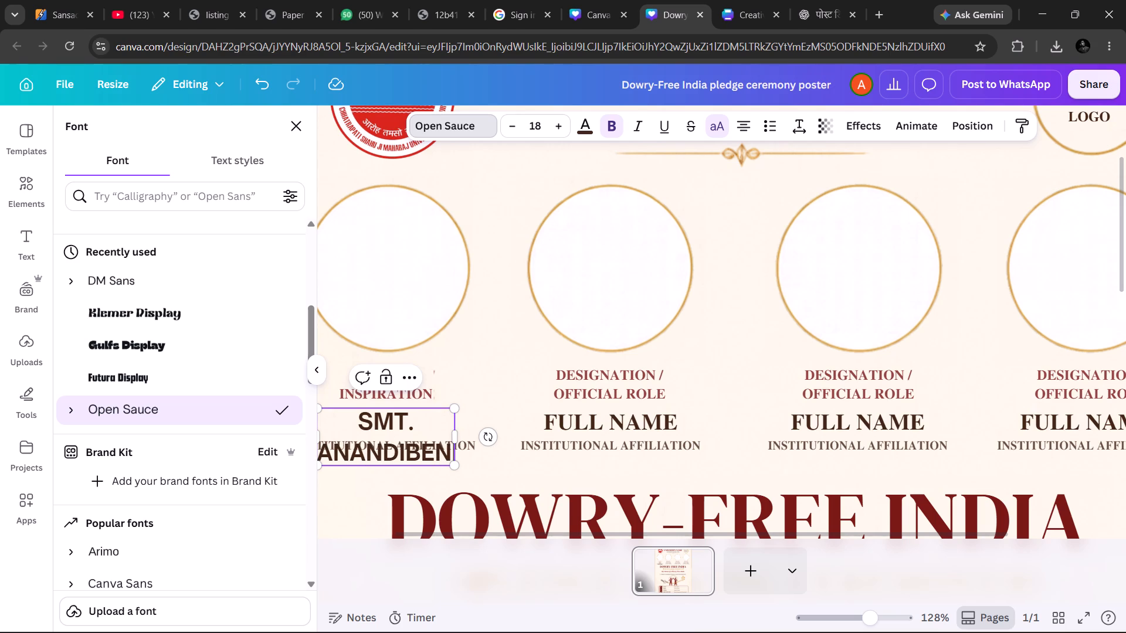
pyautogui.write('PATEL')
pyautogui.press('space')
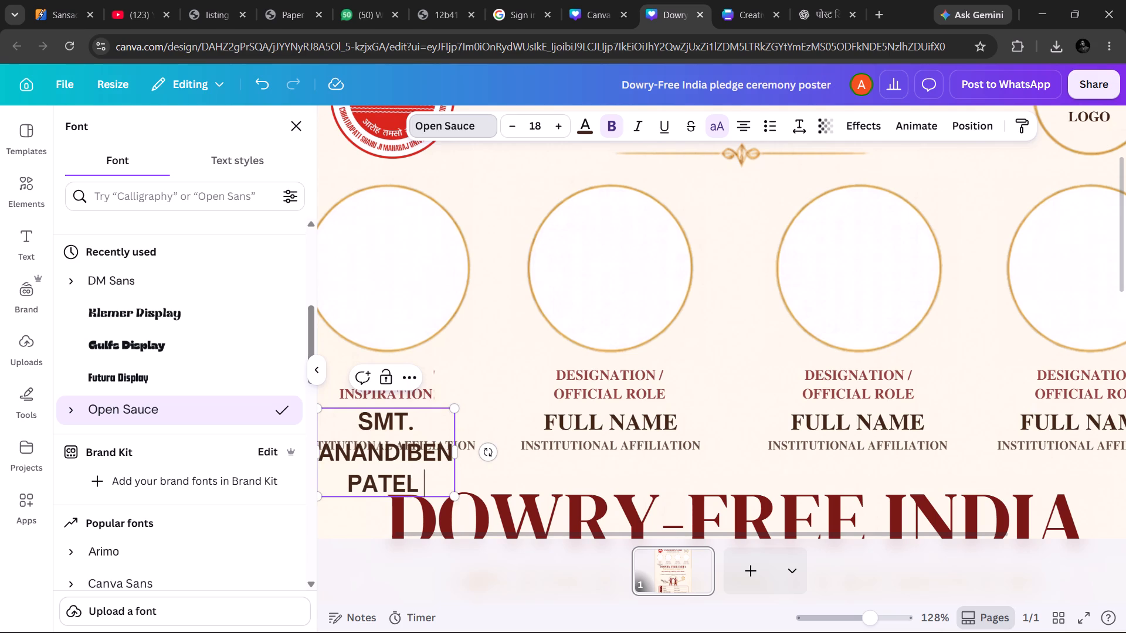
# Shrink the "SMT. ANANDIBEN PATEL" text to size 10.5 and widen its box so the name fits on one line.
pyautogui.moveTo(459, 495); pyautogui.dragTo(432, 457)
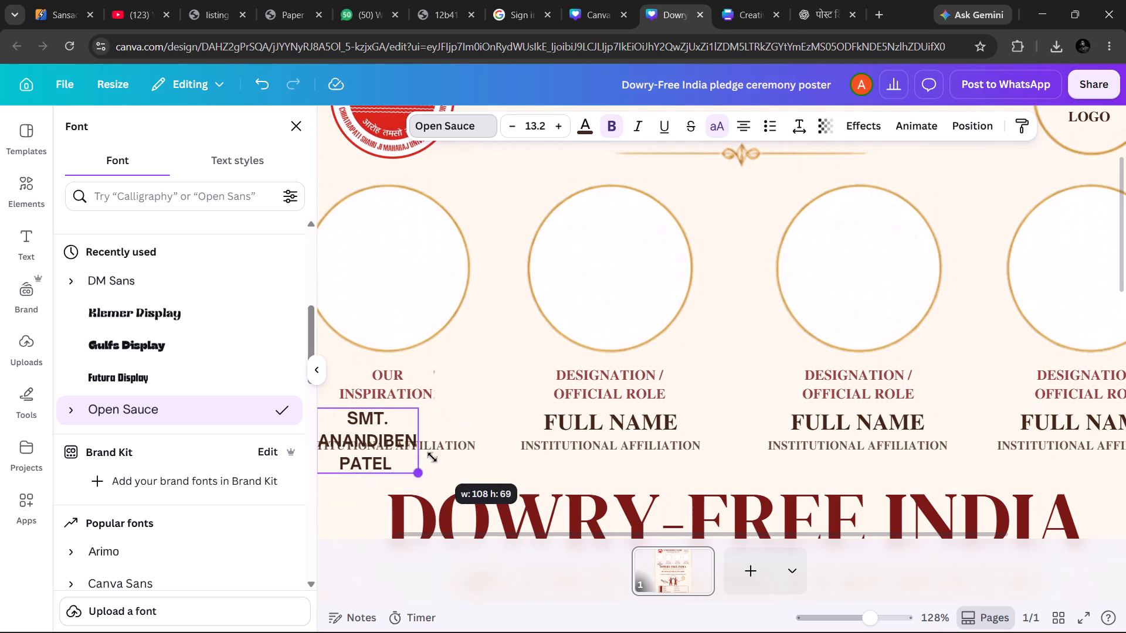
pyautogui.moveTo(432, 457); pyautogui.dragTo(418, 434)
pyautogui.moveTo(399, 432); pyautogui.dragTo(424, 431)
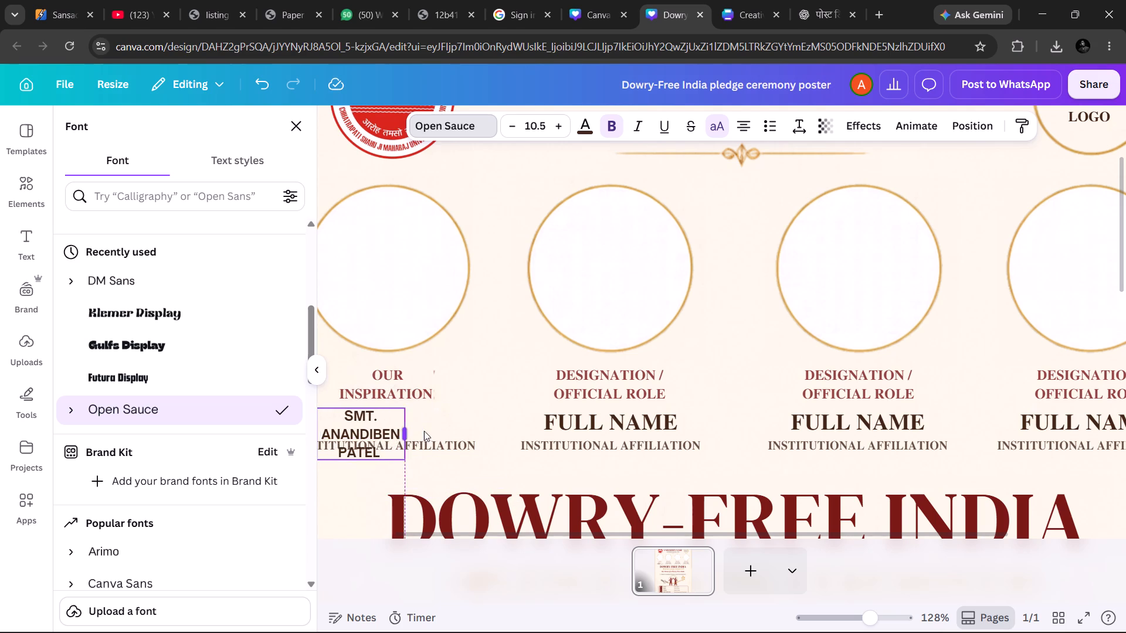
pyautogui.moveTo(424, 431); pyautogui.dragTo(489, 418)
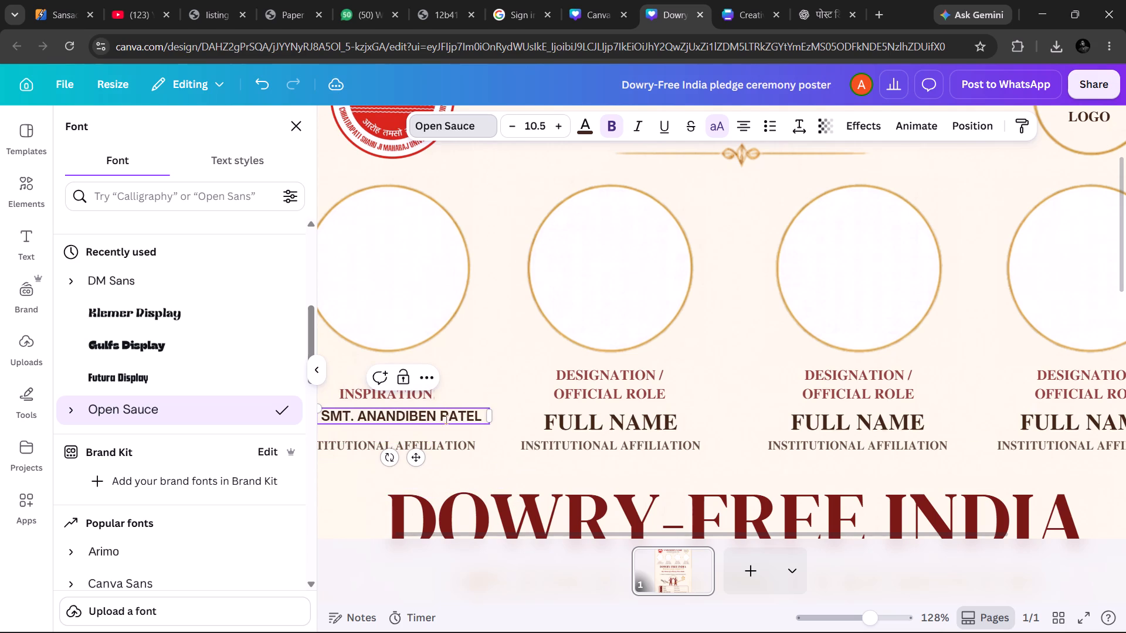
pyautogui.click(490, 460)
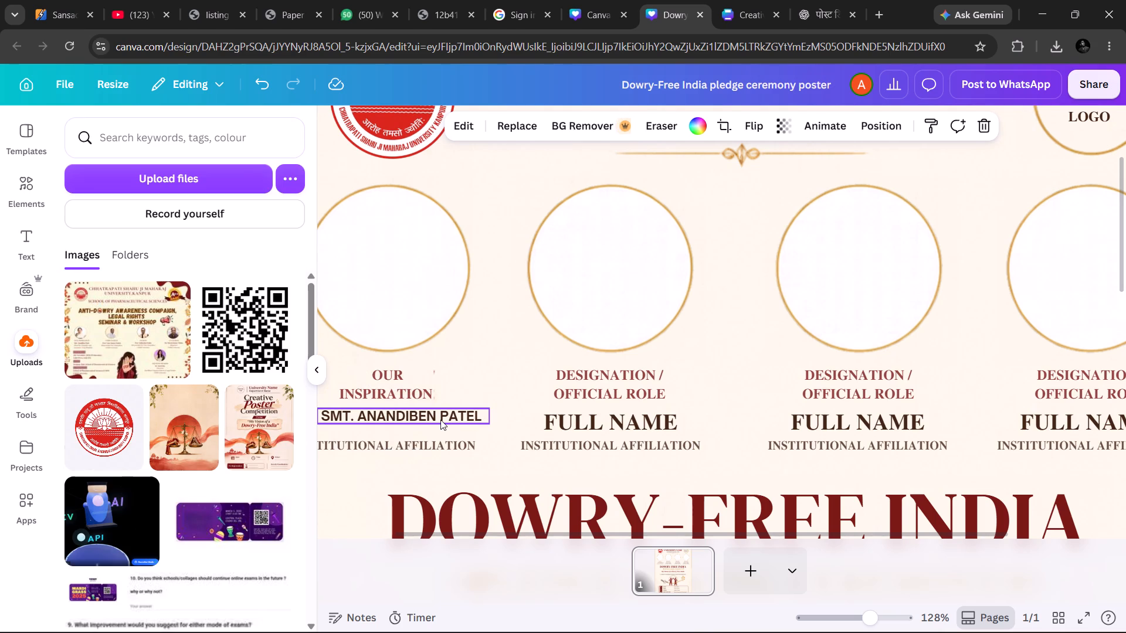
# Collapse the uploads sidebar and move the "SMT. ANANDIBEN PATEL" text left, beneath the first photo circle.
pyautogui.click(318, 373)
pyautogui.moveTo(294, 411); pyautogui.dragTo(293, 411)
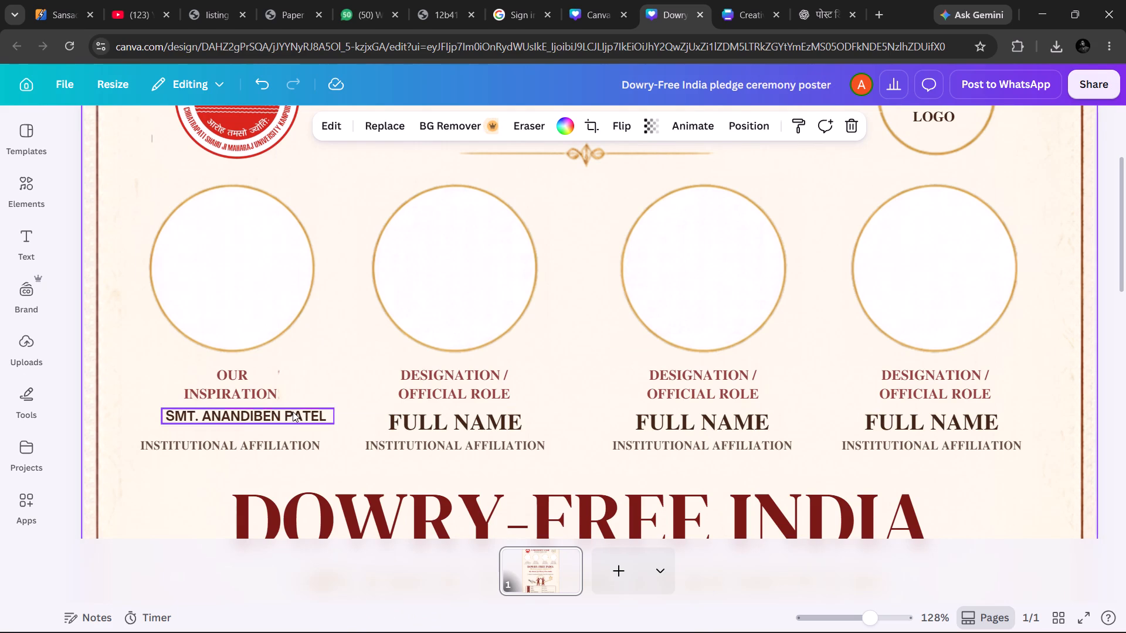
pyautogui.moveTo(293, 411); pyautogui.dragTo(278, 411)
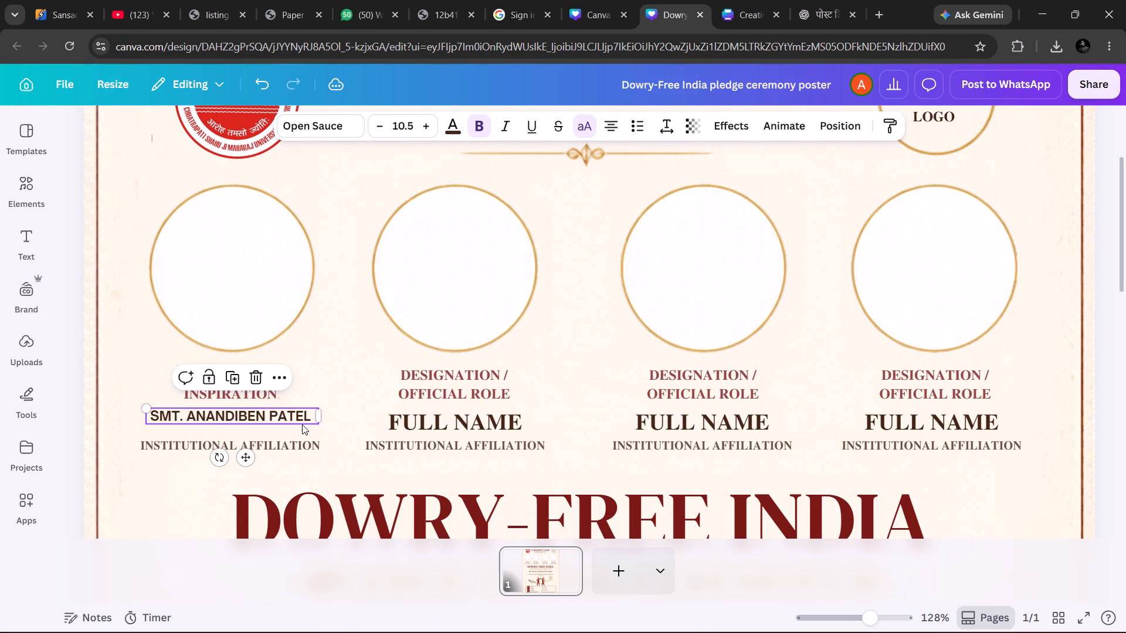
# Set the "SMT. ANANDIBEN PATEL" text to size 11.5 and extend its box leftward to keep it on one line.
pyautogui.click(429, 132)
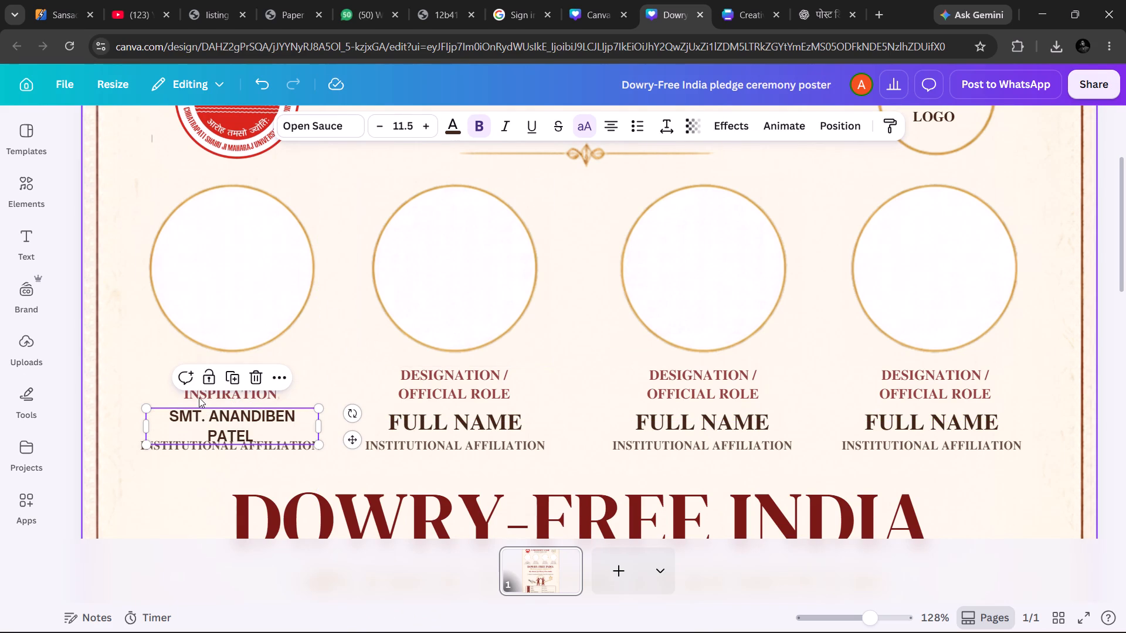
pyautogui.moveTo(144, 427); pyautogui.dragTo(109, 413)
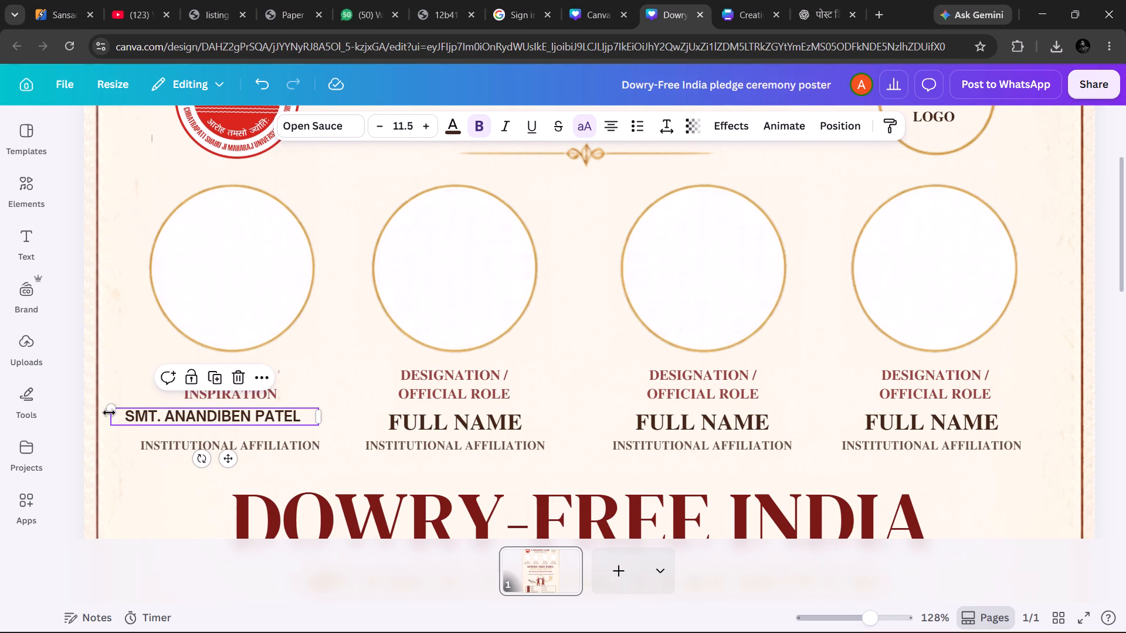
# Align the "SMT. ANANDIBEN PATEL" name and the "INSTITUTIONAL AFFILIATION" line beneath "OUR INSPIRATION" under the first photo circle, lowering the name slightly.
pyautogui.moveTo(260, 416); pyautogui.dragTo(284, 417)
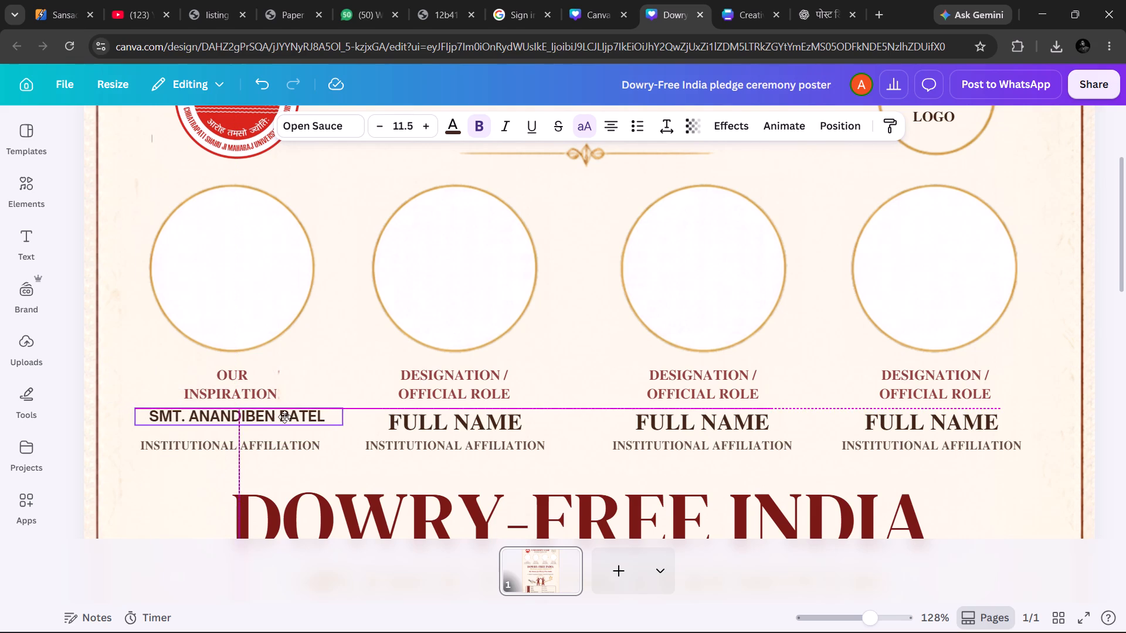
pyautogui.moveTo(284, 417); pyautogui.dragTo(287, 417)
pyautogui.click(278, 416)
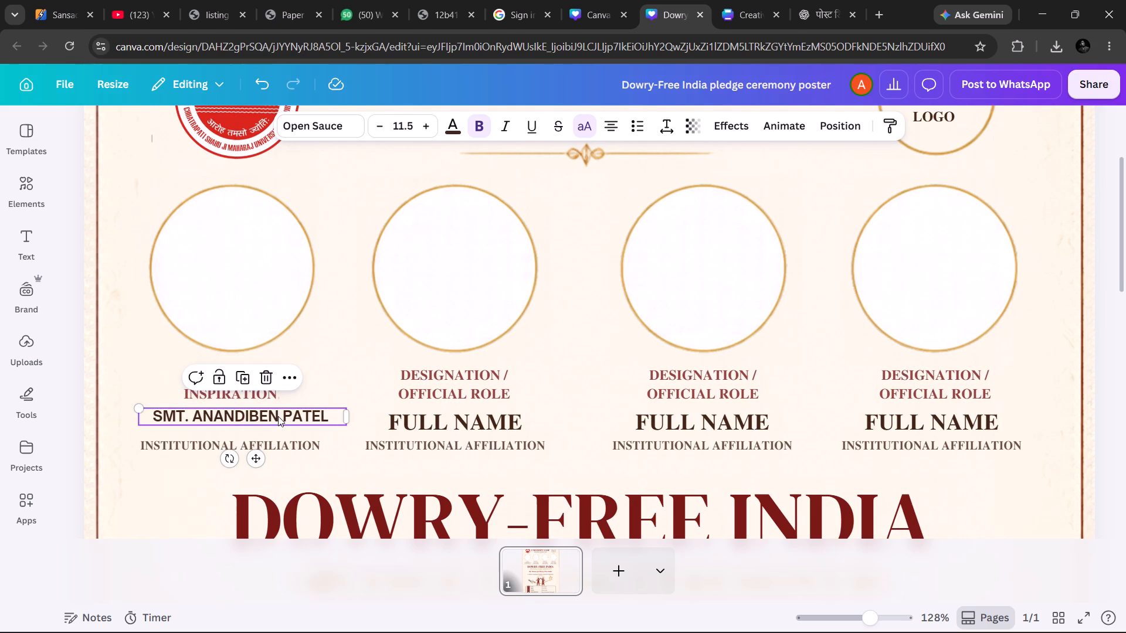
pyautogui.click(277, 415)
pyautogui.click(284, 452)
pyautogui.moveTo(284, 452); pyautogui.dragTo(286, 451)
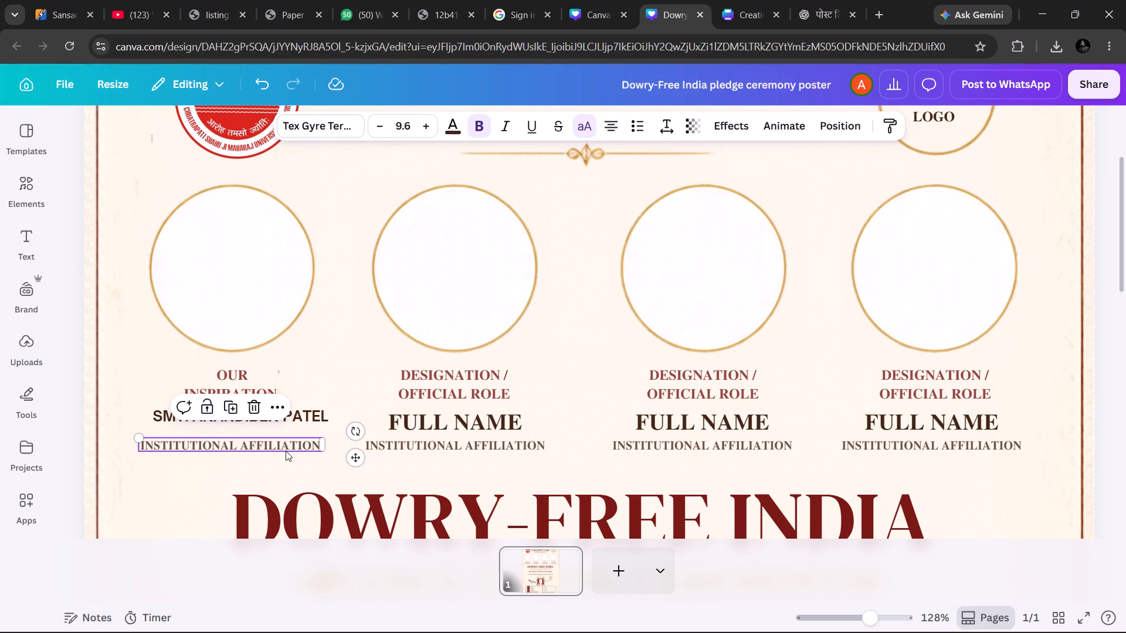
pyautogui.moveTo(286, 451); pyautogui.dragTo(291, 447)
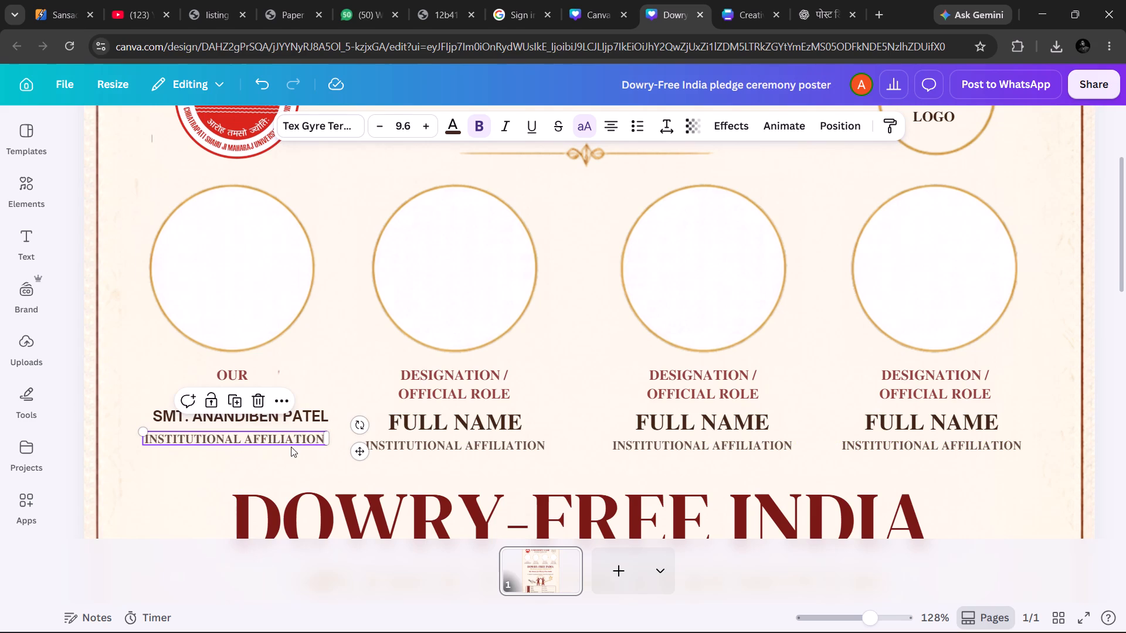
pyautogui.moveTo(291, 447); pyautogui.dragTo(290, 453)
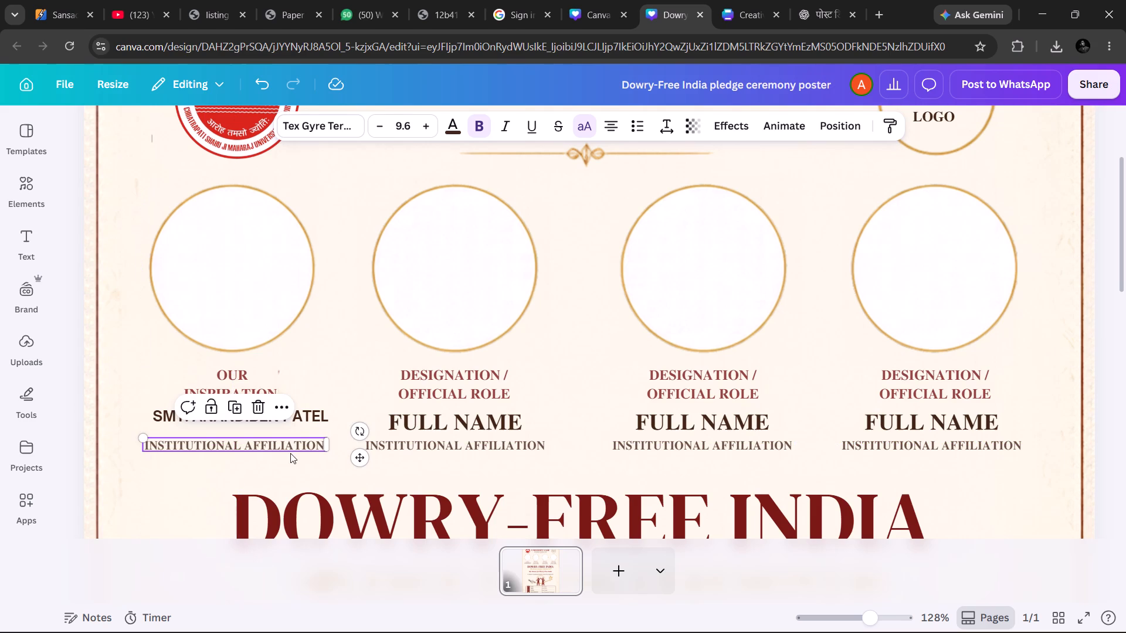
pyautogui.moveTo(300, 421); pyautogui.dragTo(298, 427)
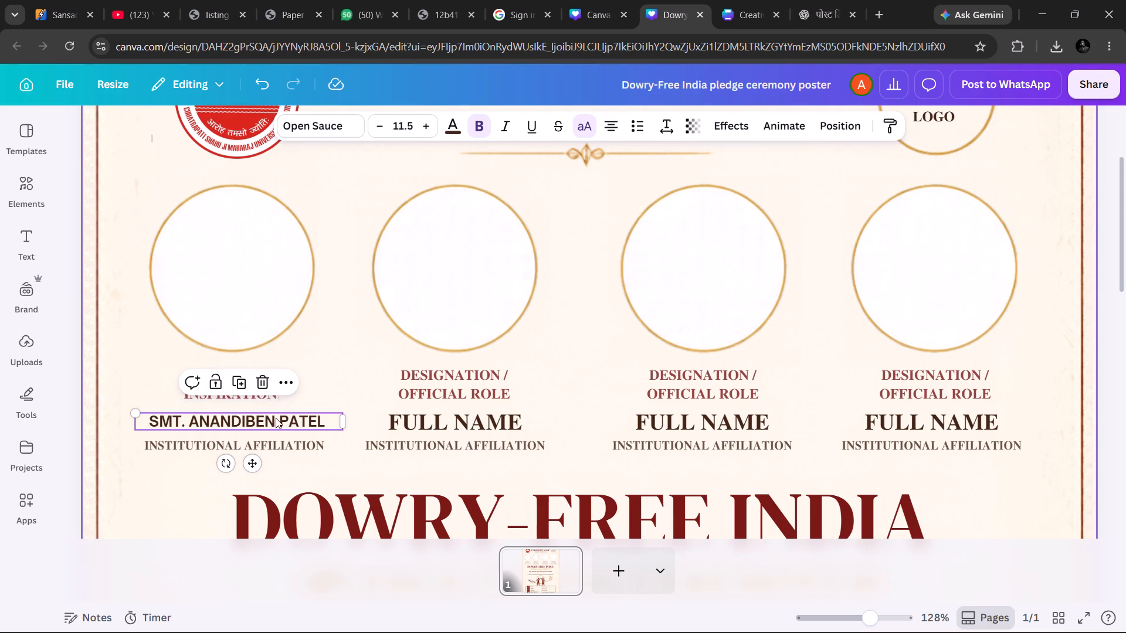
pyautogui.click(357, 388)
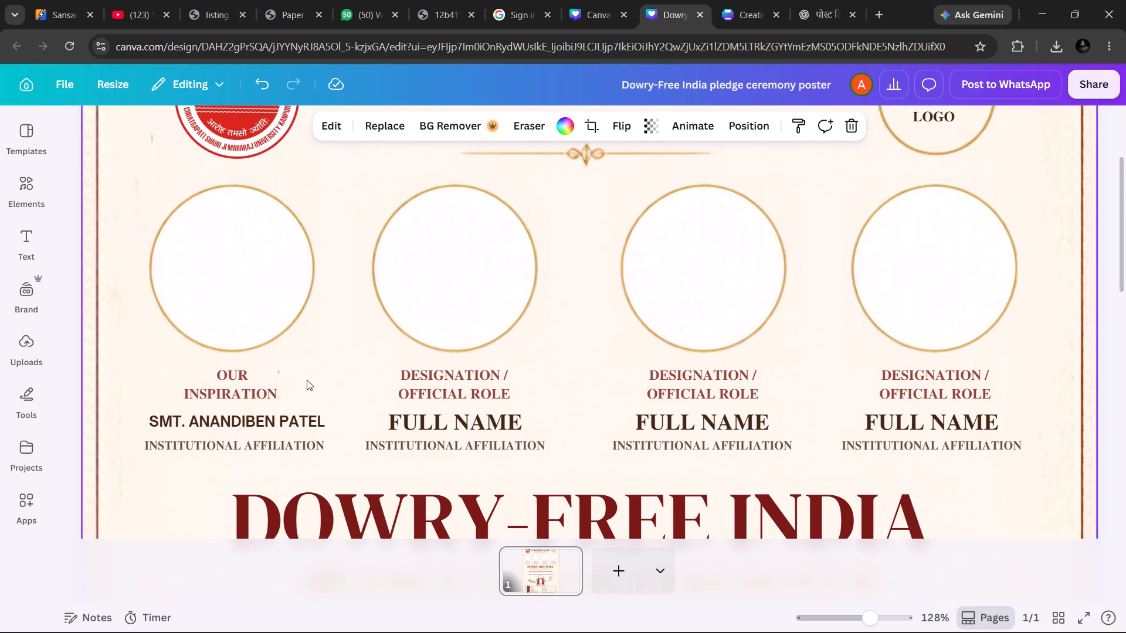
# Replace the "INSTITUTIONAL AFFILIATION" text below "SMT. ANANDIBEN PATEL" with "HON'BLE CHANCELLOR AND".
pyautogui.click(297, 441)
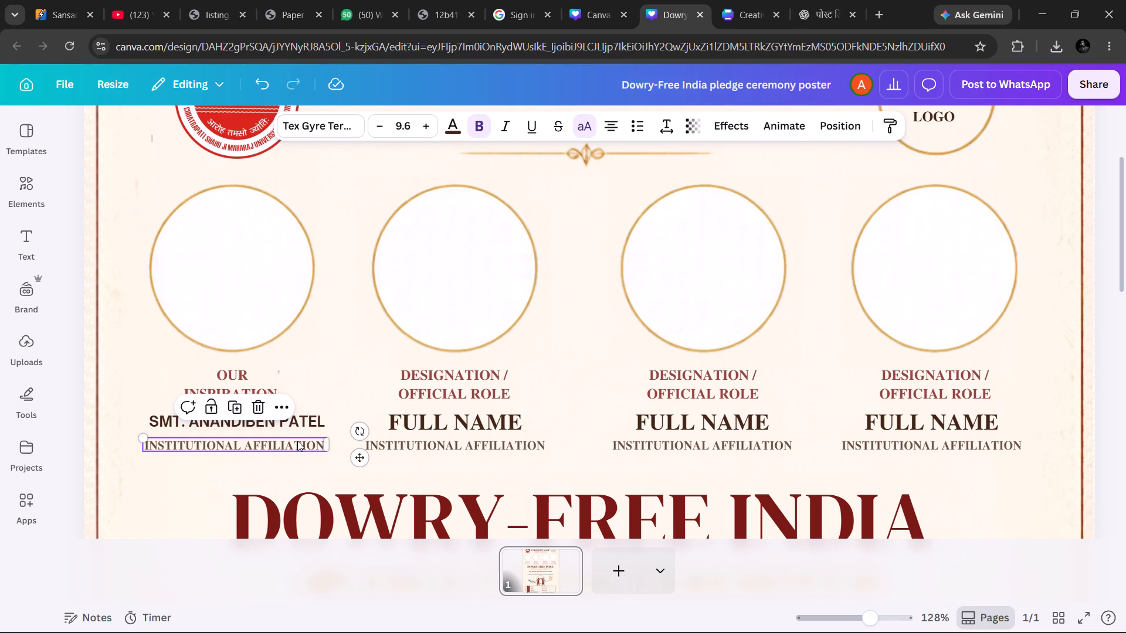
pyautogui.press('j')
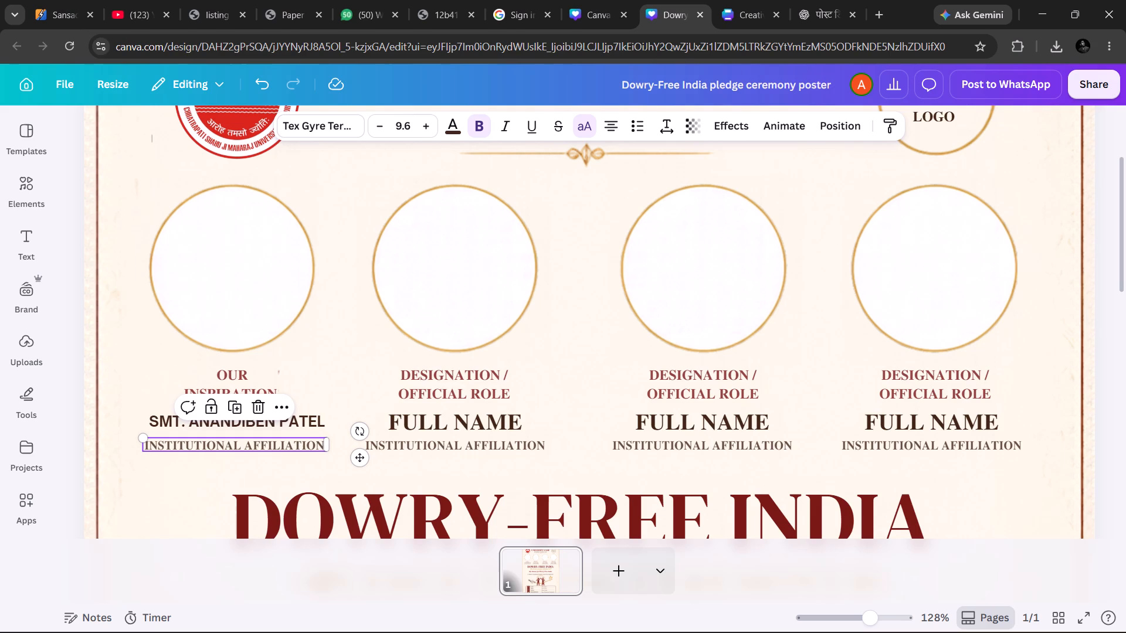
pyautogui.doubleClick(291, 443)
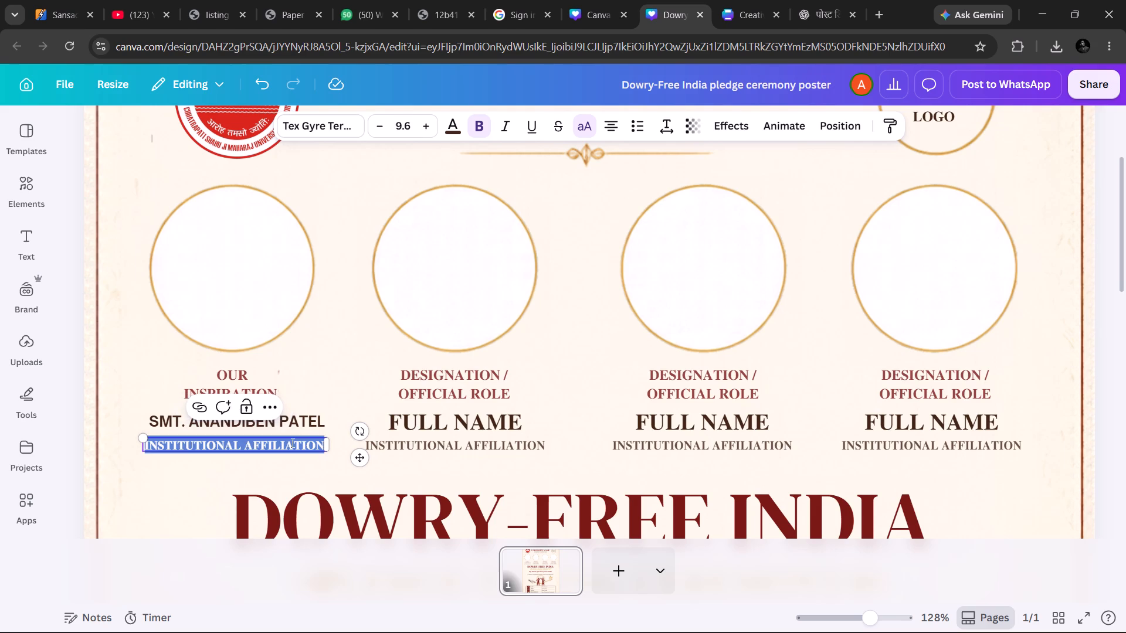
pyautogui.press('BackSpace')
pyautogui.write('HO')
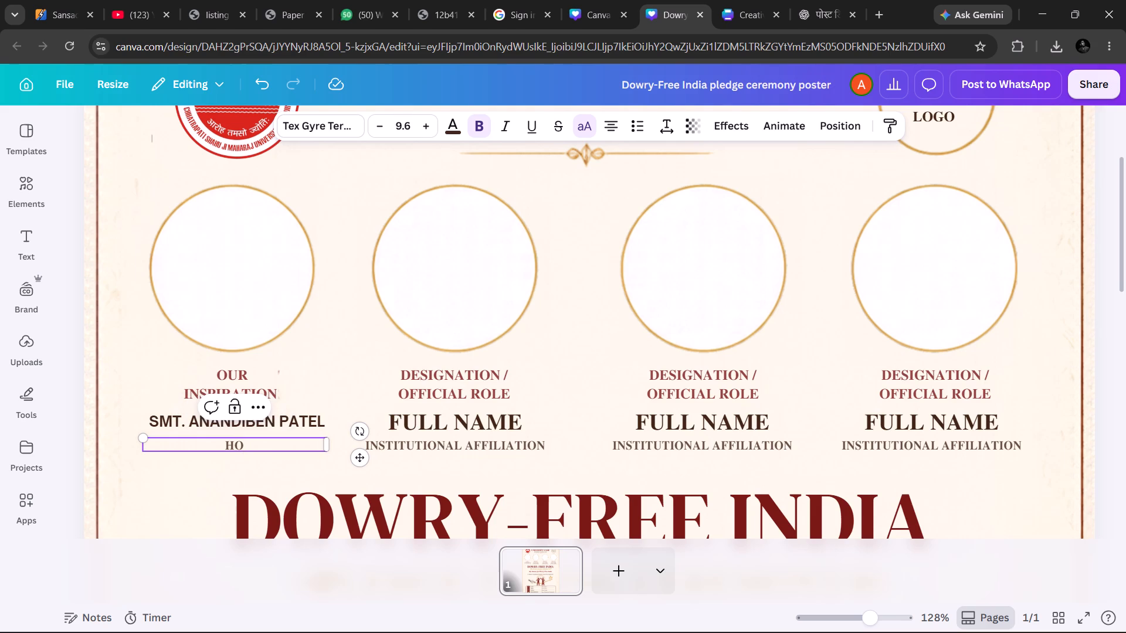
pyautogui.write('NRABL')
pyautogui.press('BackSpace')
pyautogui.press('BackSpace')
pyautogui.press('BackSpace')
pyautogui.press('BackSpace')
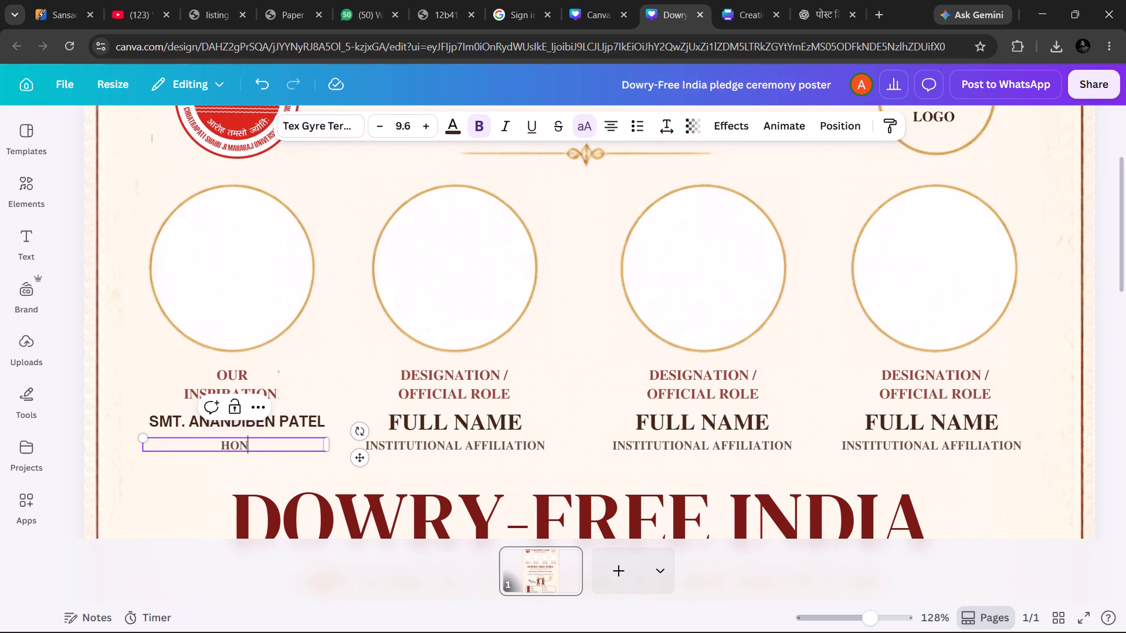
pyautogui.hotkey('shift', '"')
pyautogui.press('BackSpace')
pyautogui.press("'")
pyautogui.write('RABLE')
pyautogui.press('space')
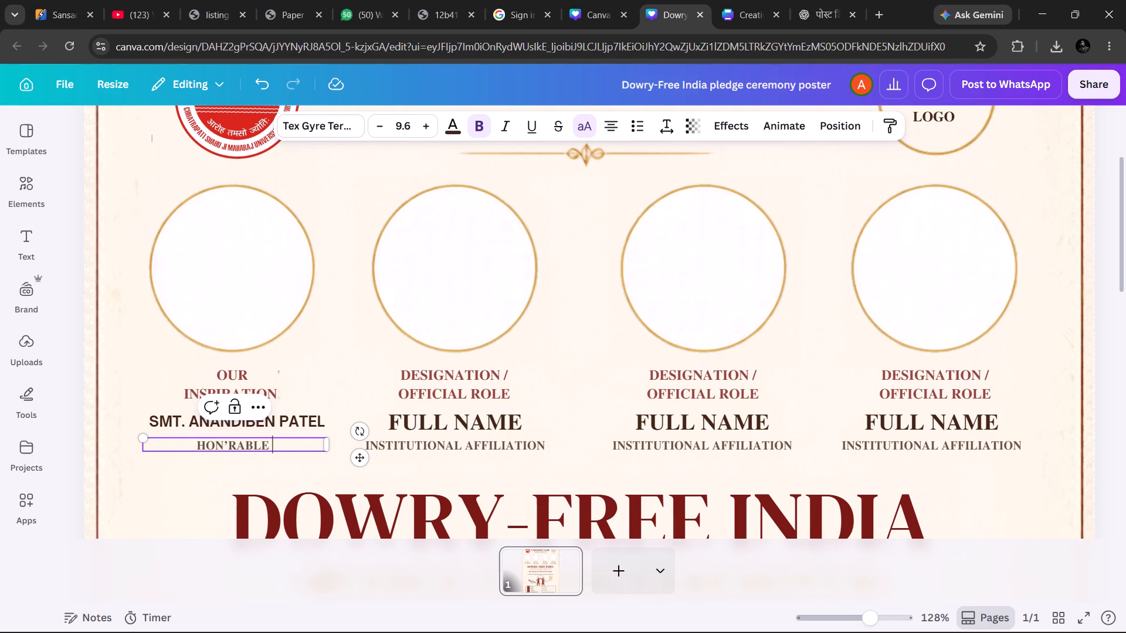
pyautogui.press('BackSpace')
pyautogui.press('BackSpace')
pyautogui.press('BackSpace')
pyautogui.press('BackSpace')
pyautogui.press('BackSpace')
pyautogui.press('BackSpace')
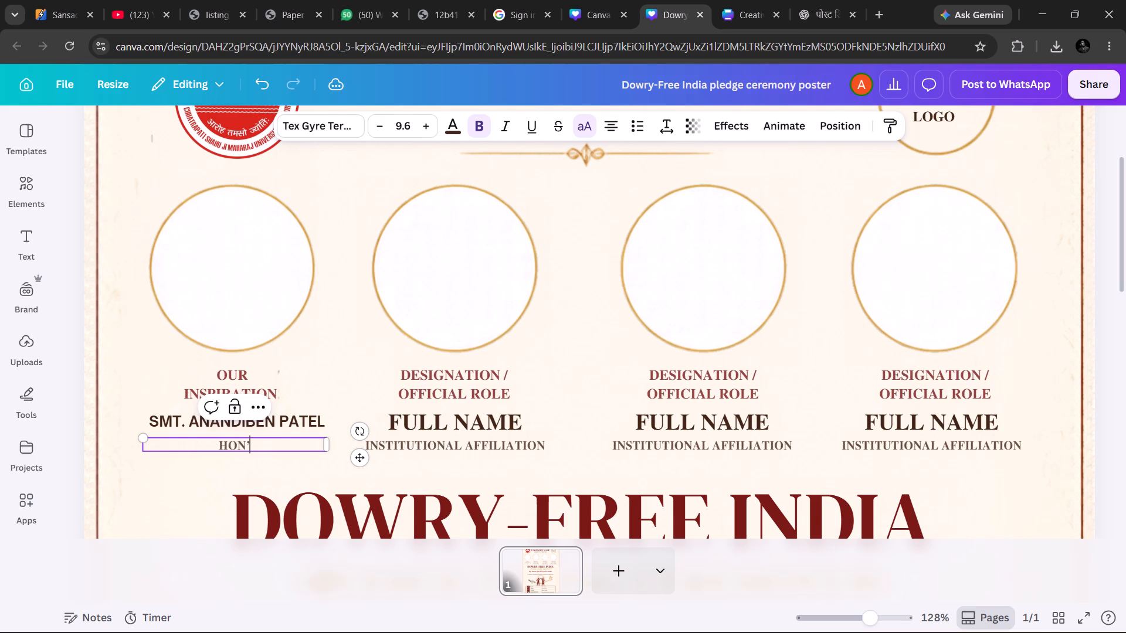
pyautogui.write('BLE')
pyautogui.press('space')
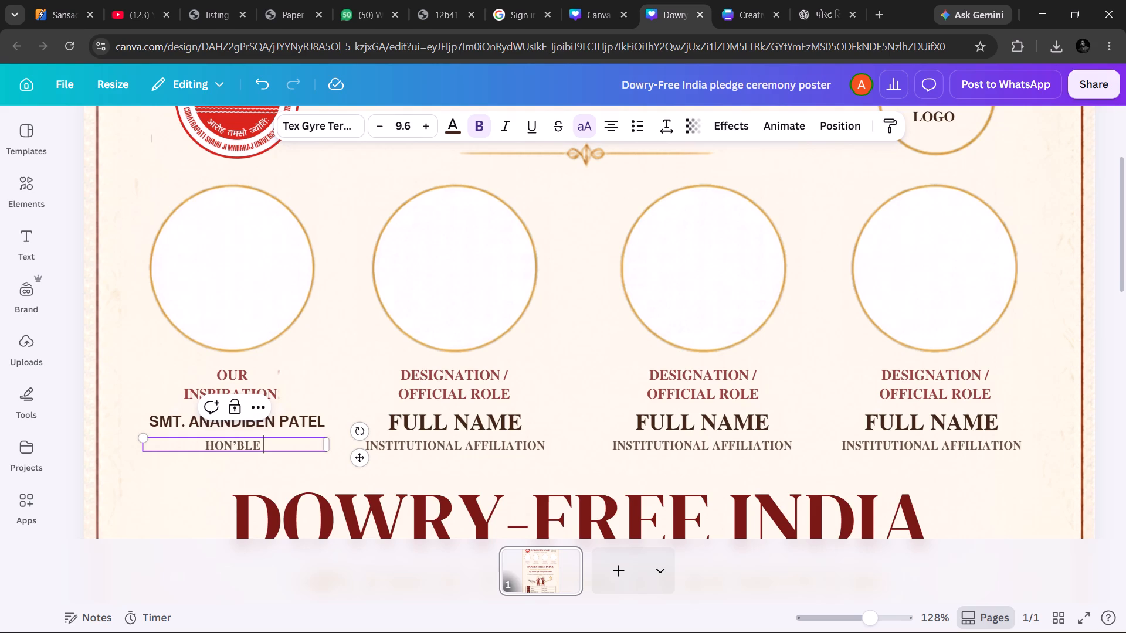
pyautogui.write('CHA')
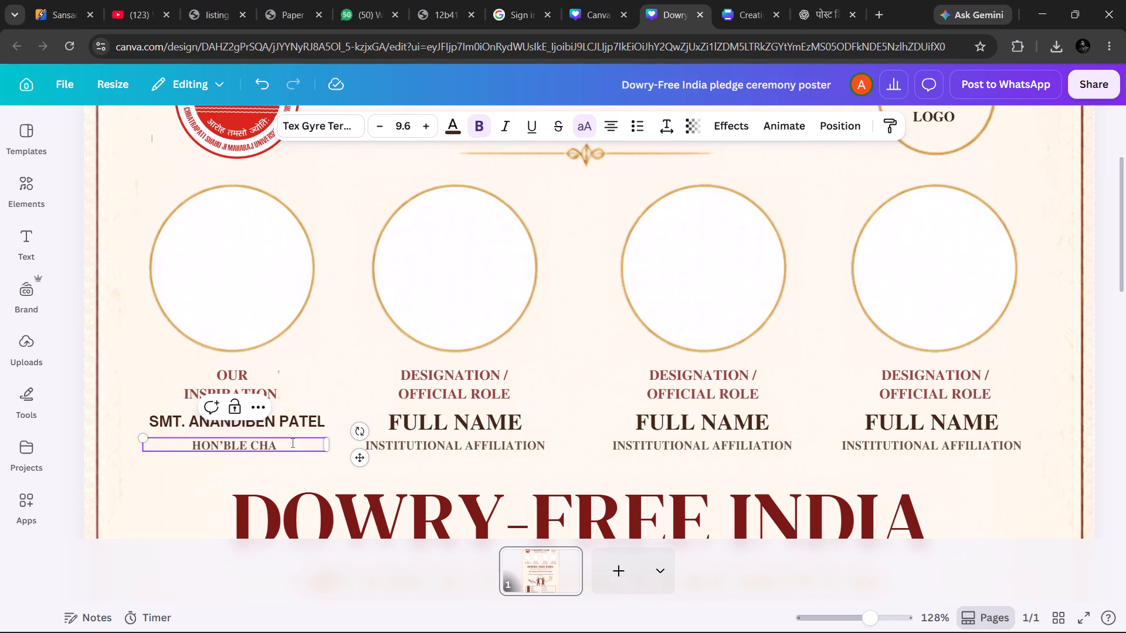
pyautogui.write('NCE')
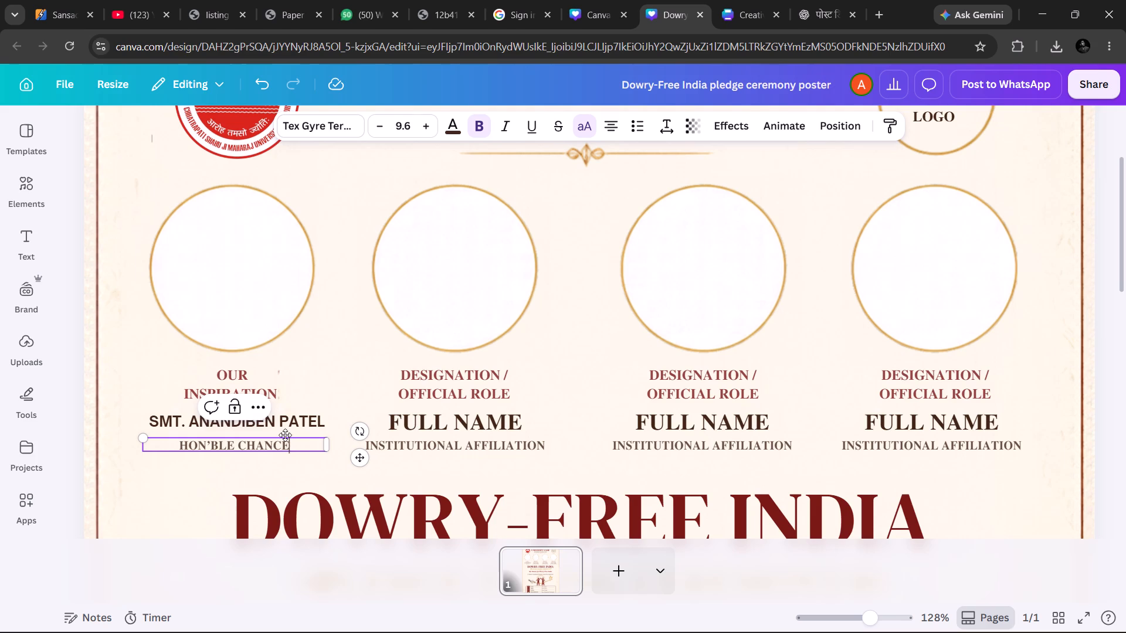
pyautogui.write('LLOR')
pyautogui.press('space')
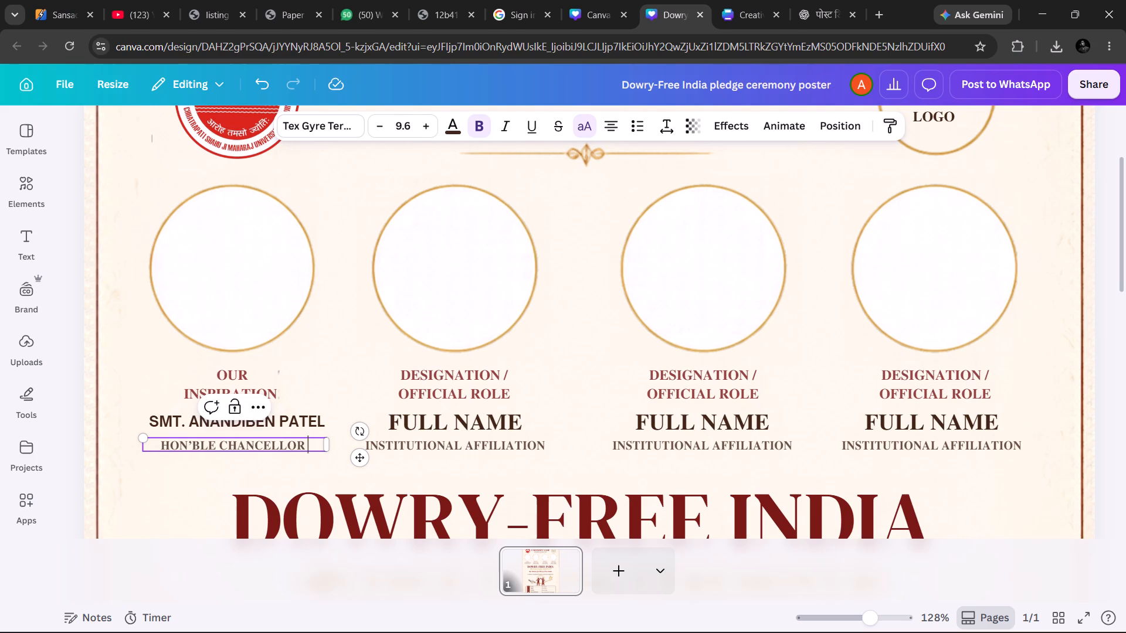
pyautogui.press('a')
pyautogui.write('NF')
pyautogui.press('BackSpace')
pyautogui.write('D')
pyautogui.press('space')
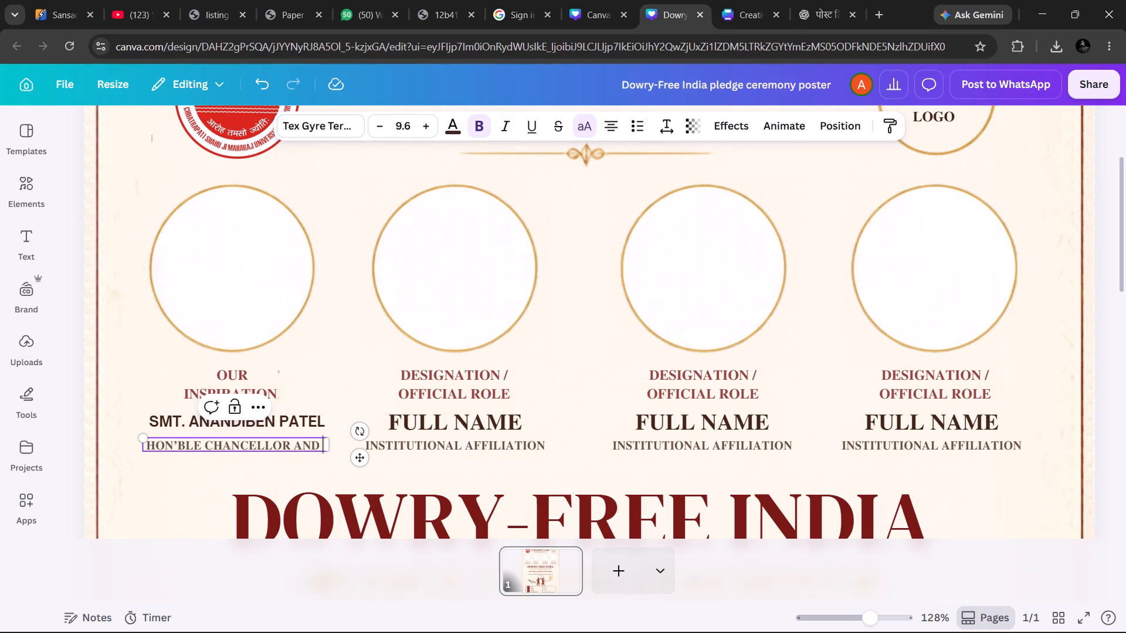
# Add "GOVERNOR , UTTAR PRADESH" as a second line below "HON'BLE CHANCELLOR AND" and finish editing the text.
pyautogui.press('Return')
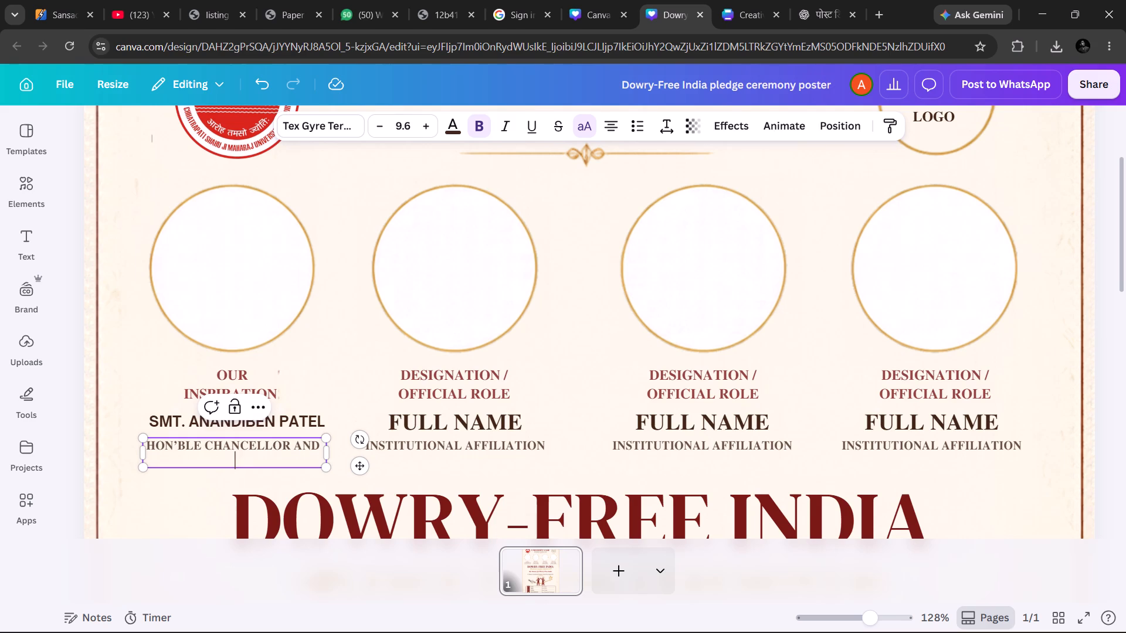
pyautogui.write('GO')
pyautogui.write('VERN')
pyautogui.write('IR')
pyautogui.press('space')
pyautogui.press('BackSpace')
pyautogui.press('BackSpace')
pyautogui.press('BackSpace')
pyautogui.write('OR OD')
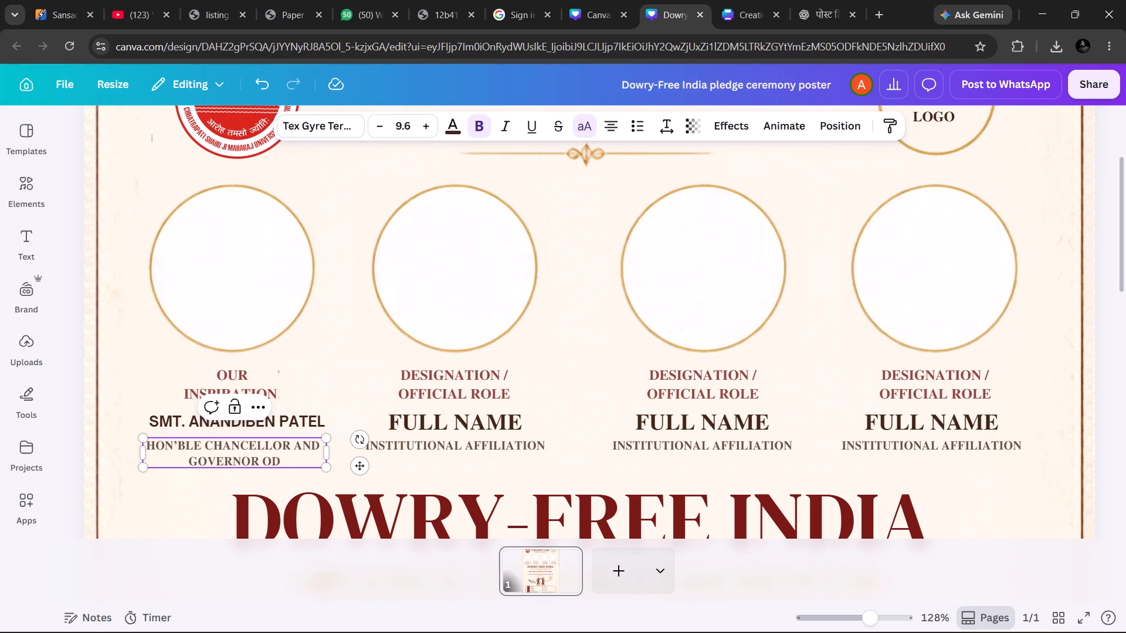
pyautogui.press('BackSpace')
pyautogui.press('BackSpace')
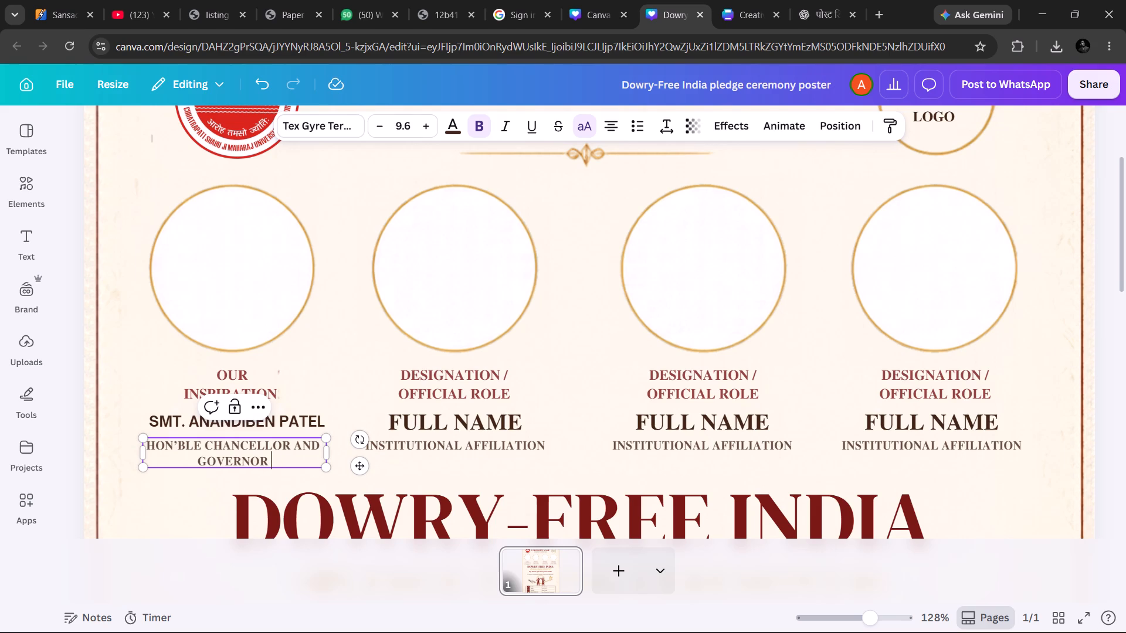
pyautogui.write(', UTTR')
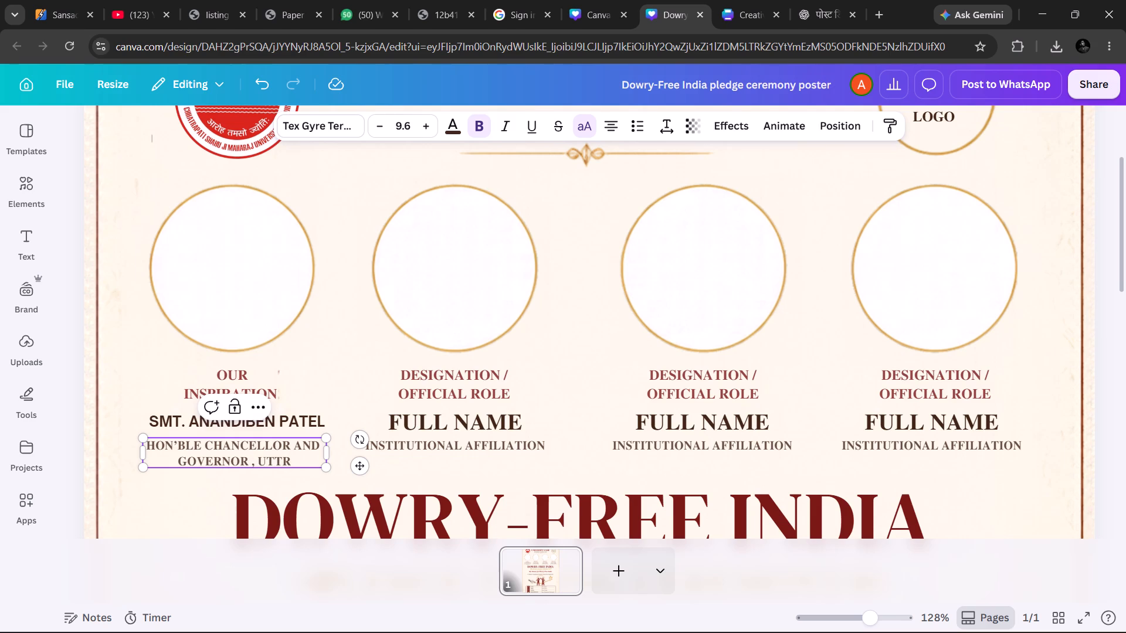
pyautogui.press('BackSpace')
pyautogui.write('AR PA')
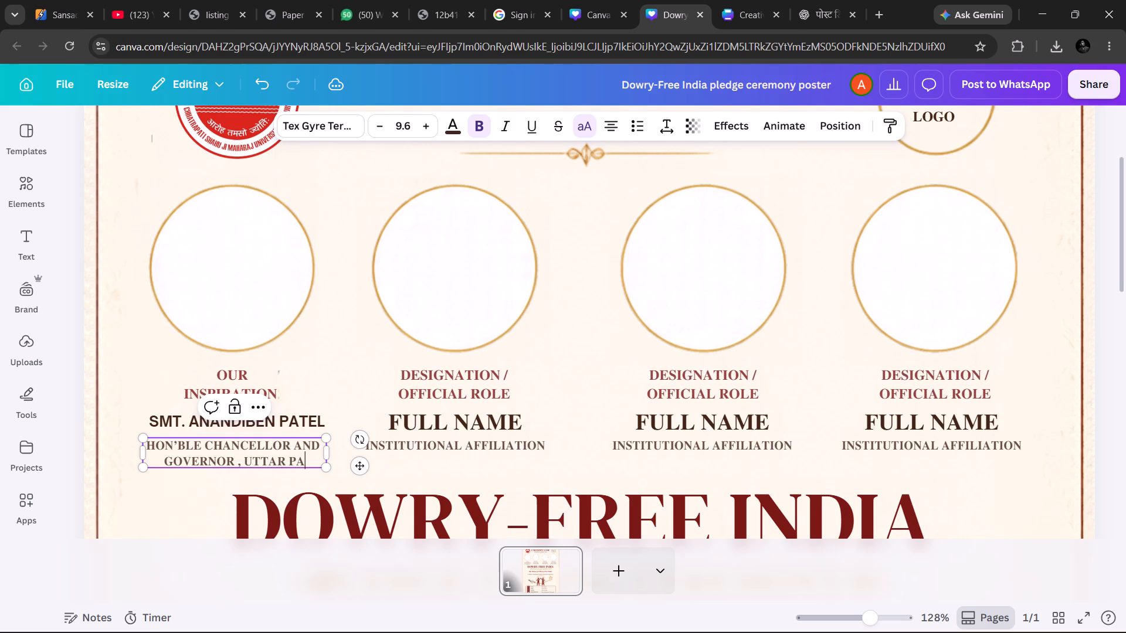
pyautogui.write('RE')
pyautogui.press('BackSpace')
pyautogui.press('BackSpace')
pyautogui.press('BackSpace')
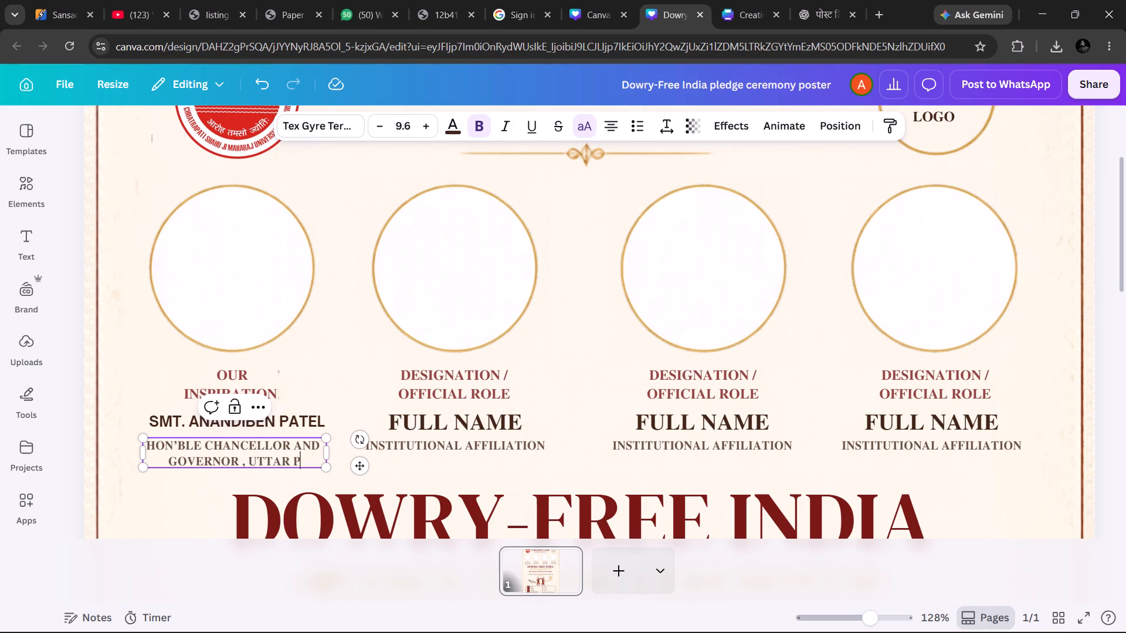
pyautogui.press('r')
pyautogui.write('ADESH')
pyautogui.press('space')
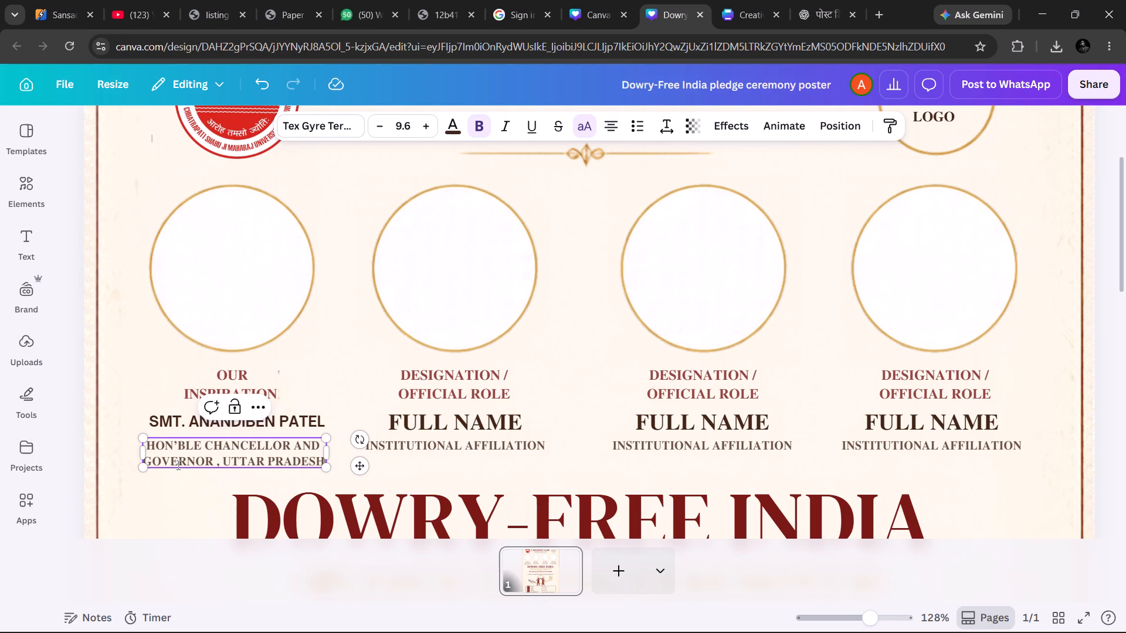
pyautogui.click(199, 486)
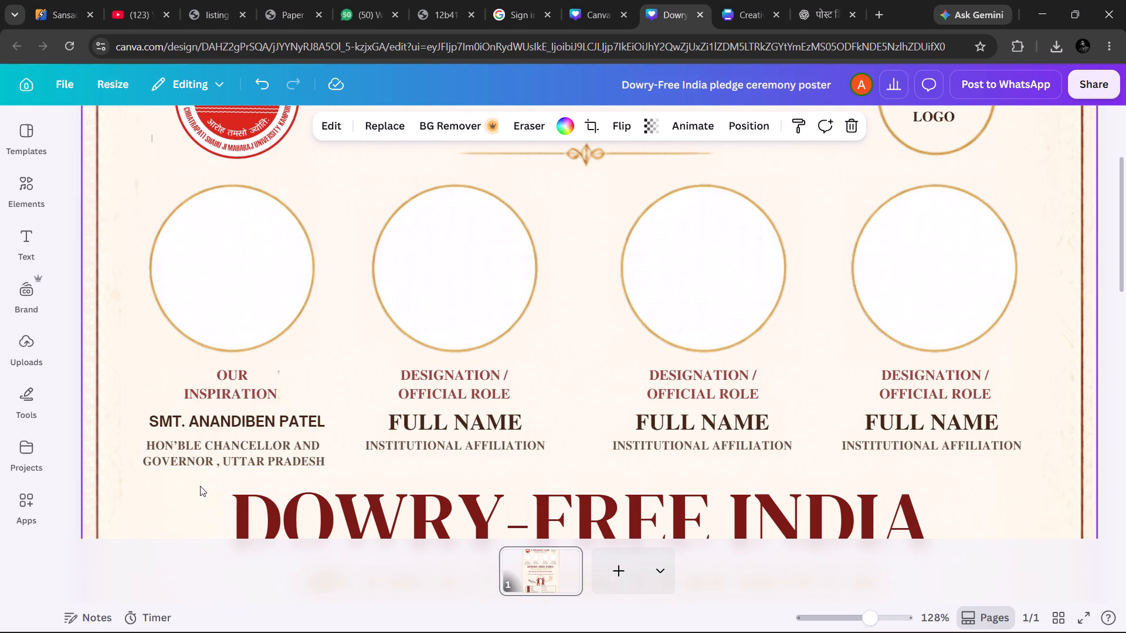
# Replace the "DESIGNATION / OFFICIAL ROLE" text under the second photo circle with "CHIEF PATRON".
pyautogui.click(258, 451)
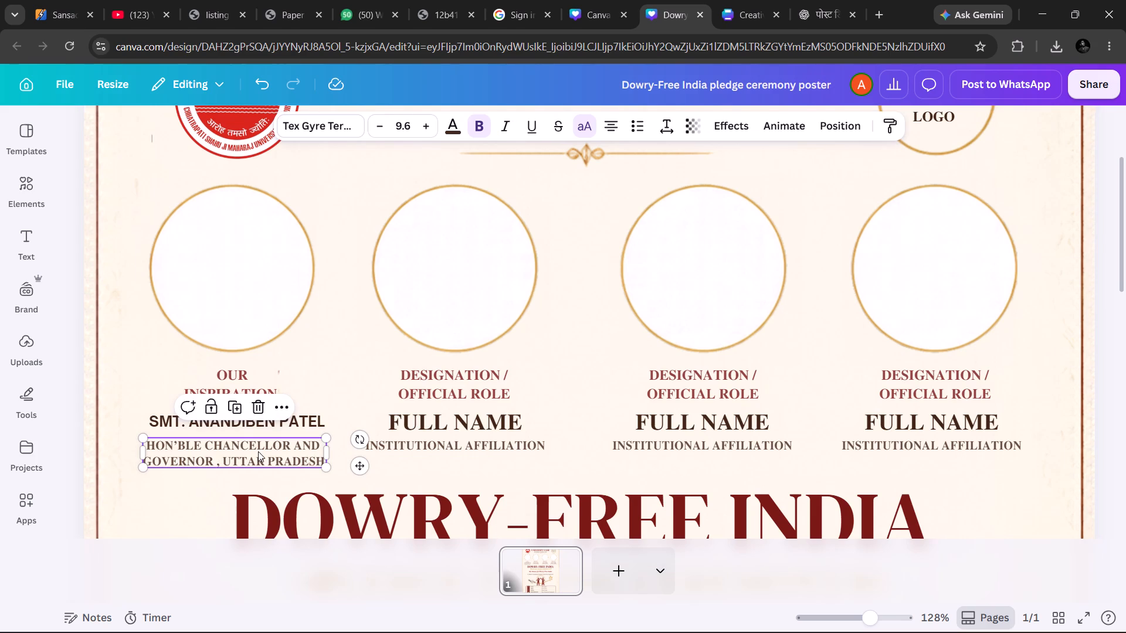
pyautogui.click(408, 445)
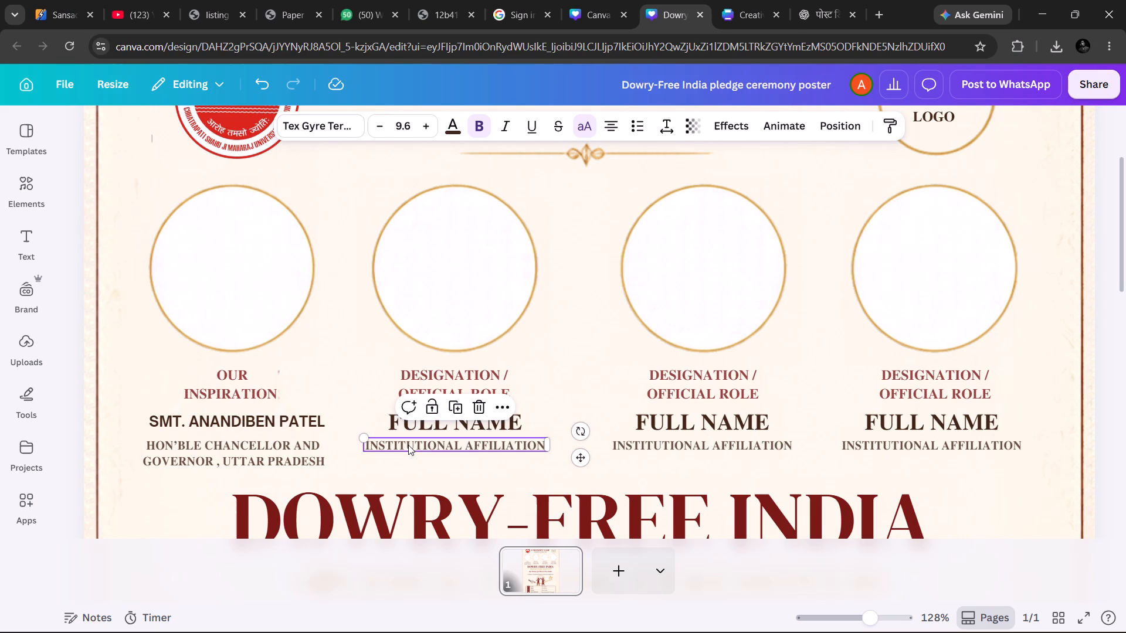
pyautogui.doubleClick(453, 386)
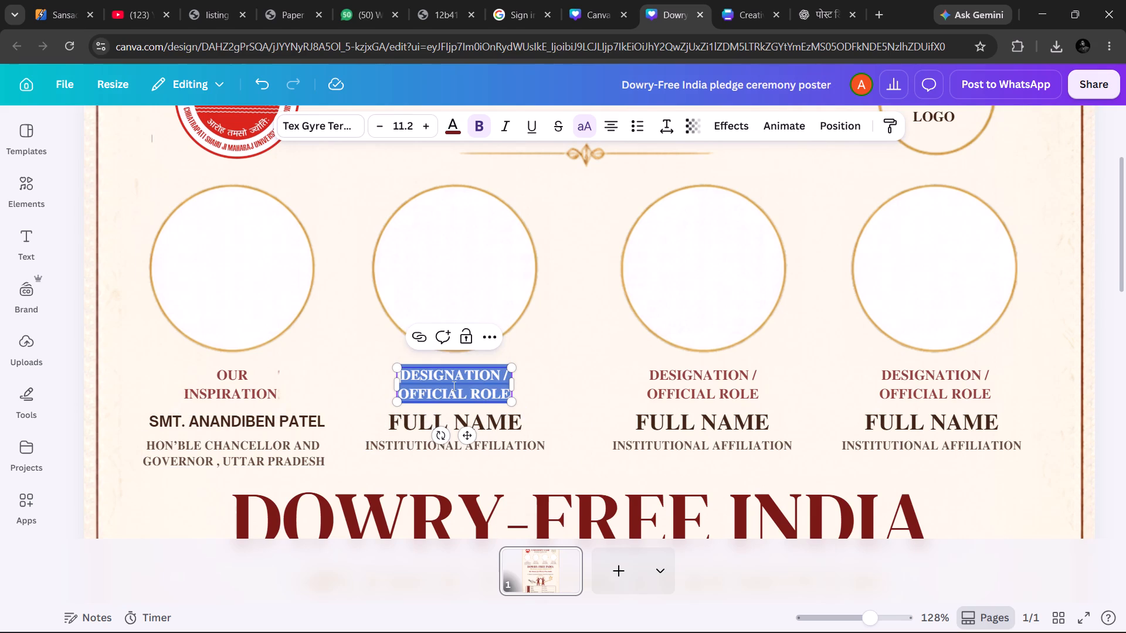
pyautogui.press('BackSpace')
pyautogui.write('CHIEF')
pyautogui.press('space')
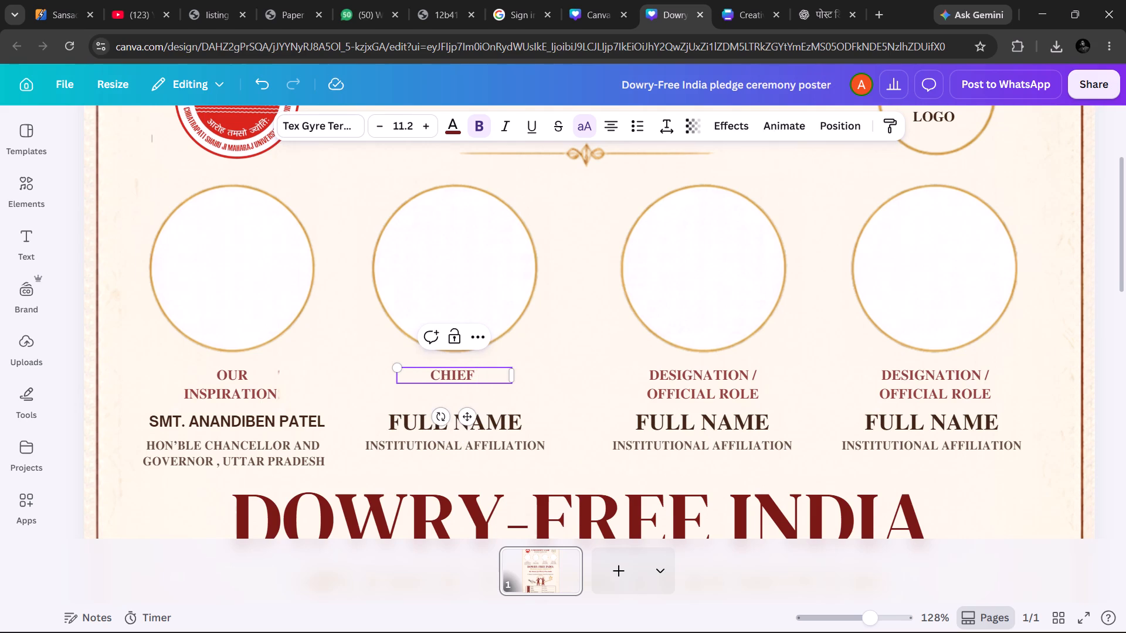
pyautogui.write('PATRONG')
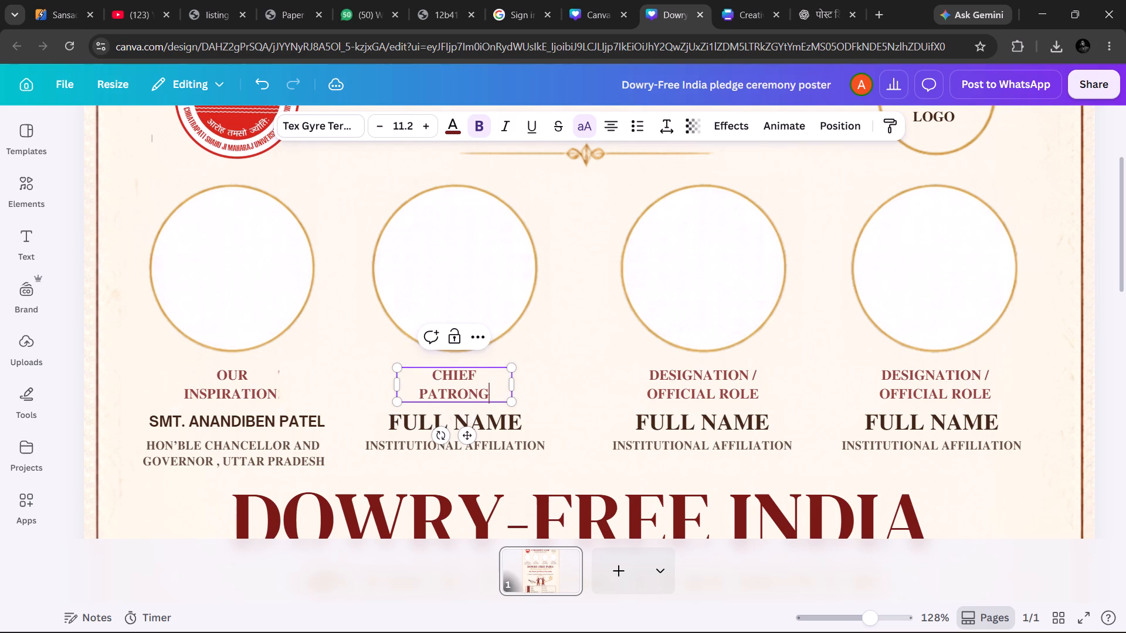
pyautogui.press('BackSpace')
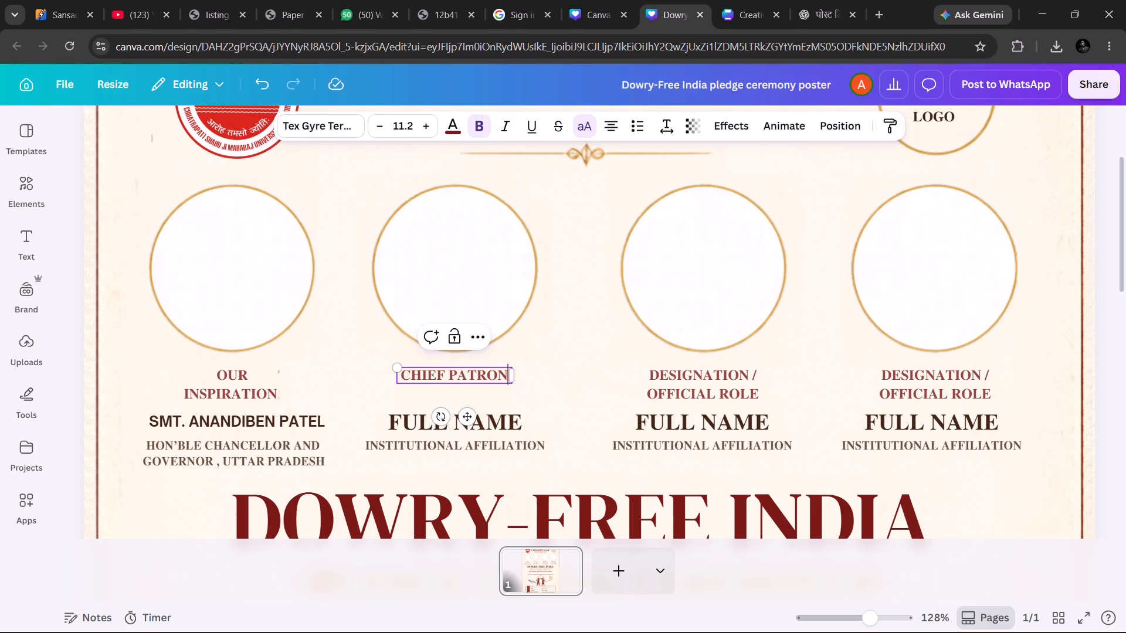
# Delete the "FULL NAME" placeholder below "CHIEF PATRON" and leave the background's crop mode.
pyautogui.doubleClick(449, 427)
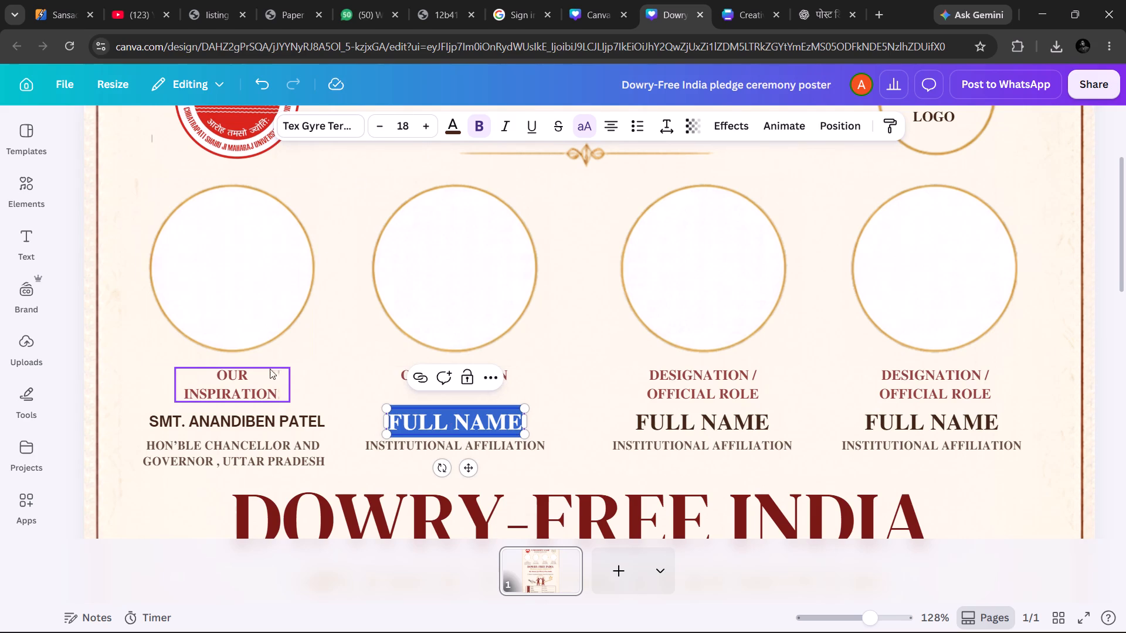
pyautogui.click(266, 423)
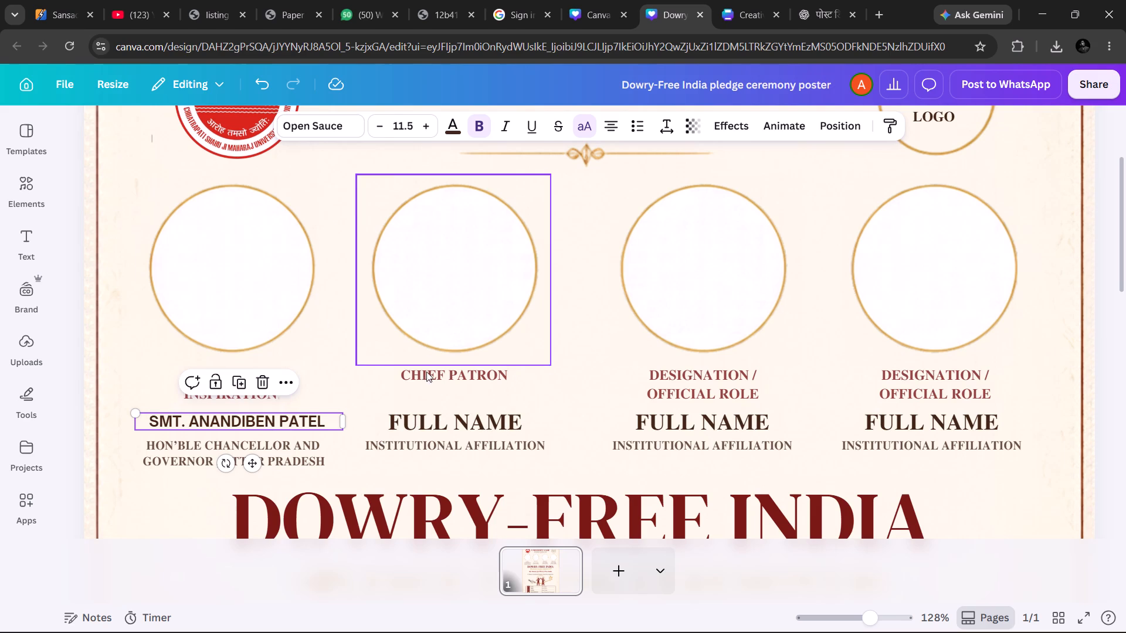
pyautogui.click(435, 417)
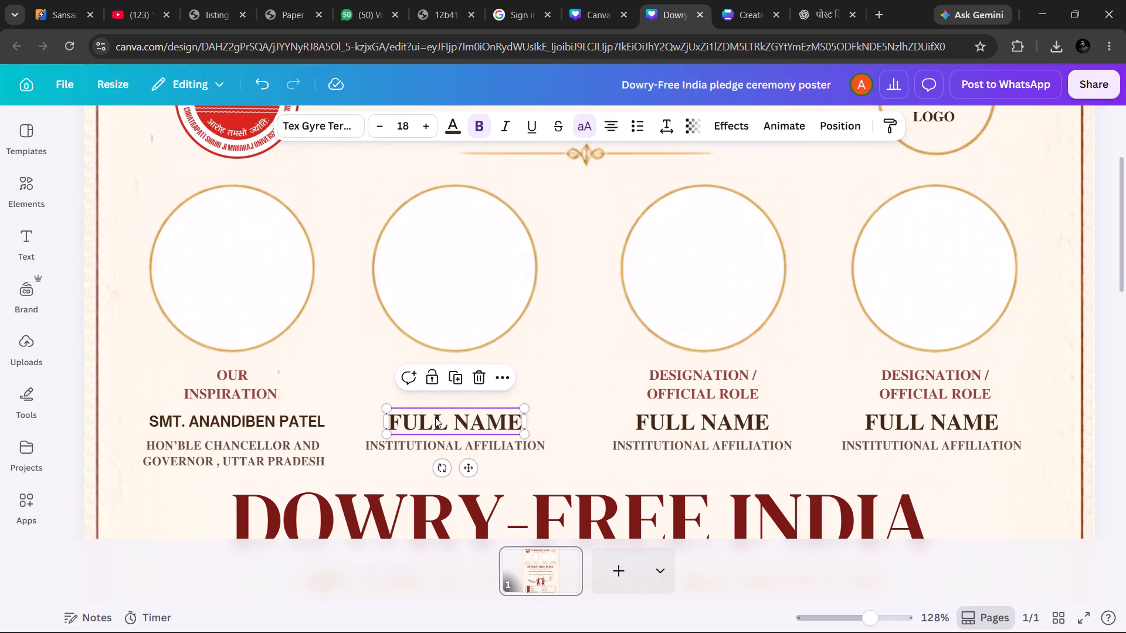
pyautogui.doubleClick(482, 387)
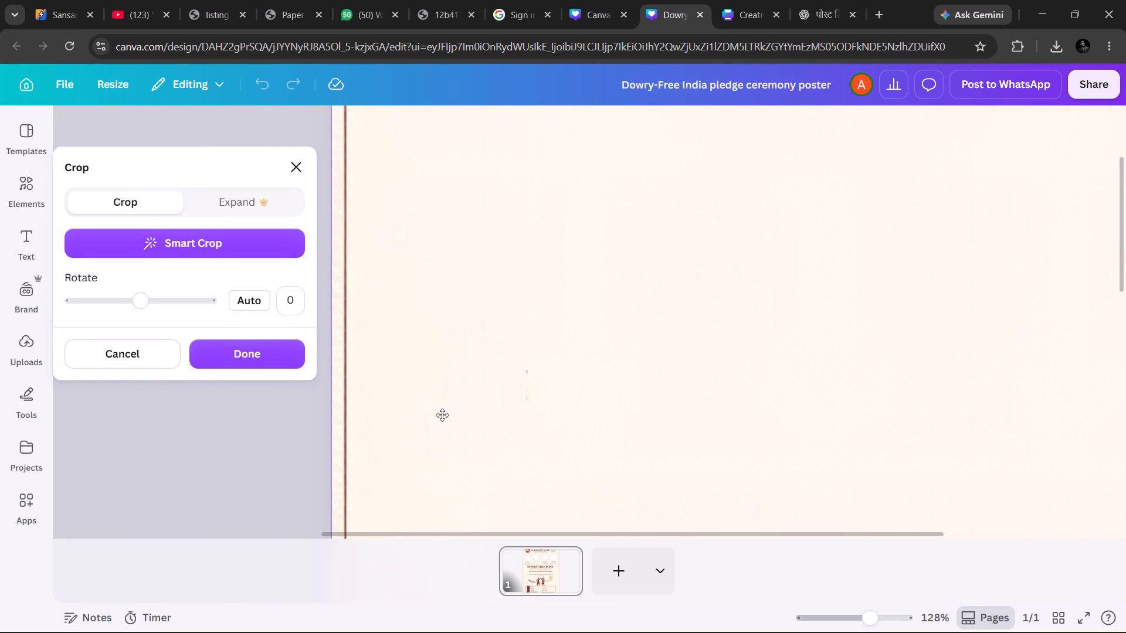
pyautogui.scroll(1, 442, 415)
pyautogui.scroll(-1, 442, 415)
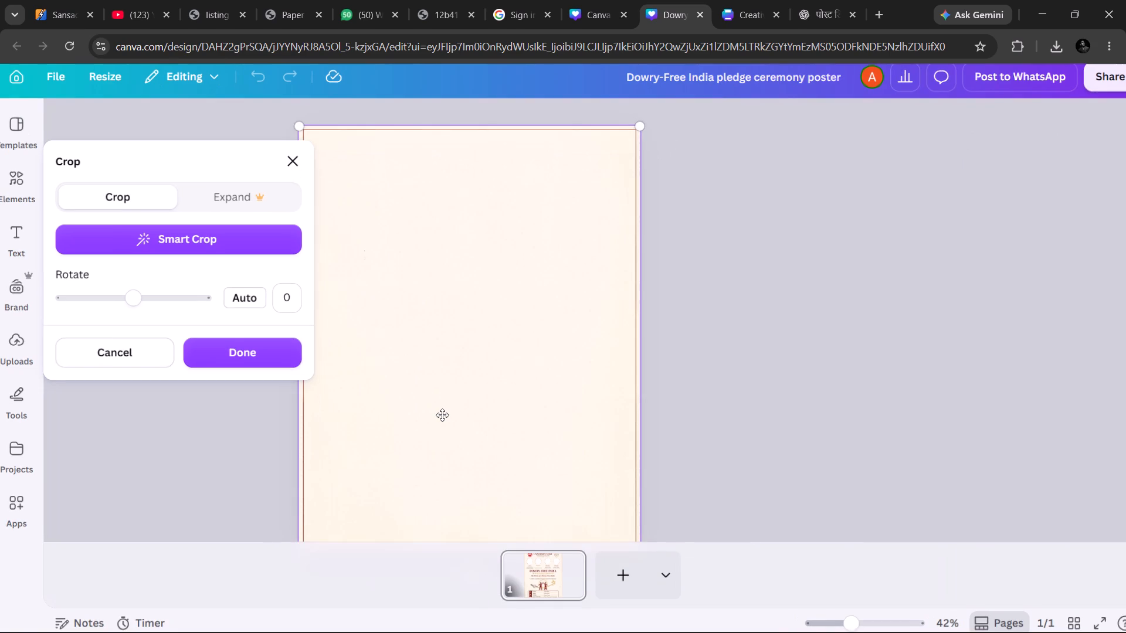
pyautogui.click(308, 161)
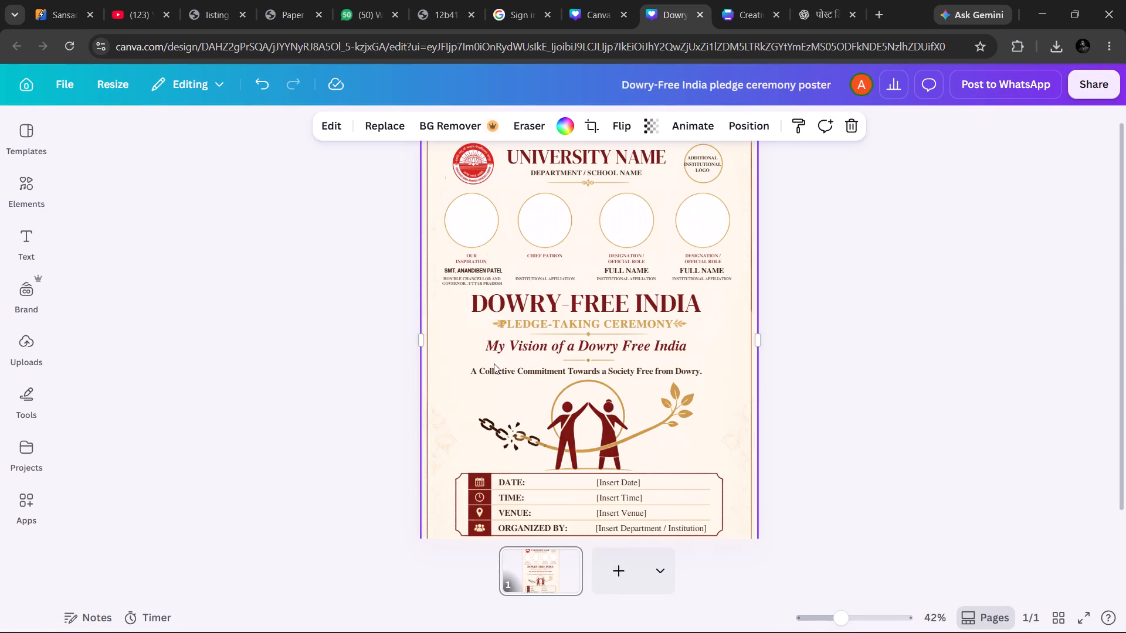
# Duplicate the "SMT. ANANDIBEN PATEL" text and place the copy below "CHIEF PATRON", level with the original name.
pyautogui.scroll(2, 517, 339)
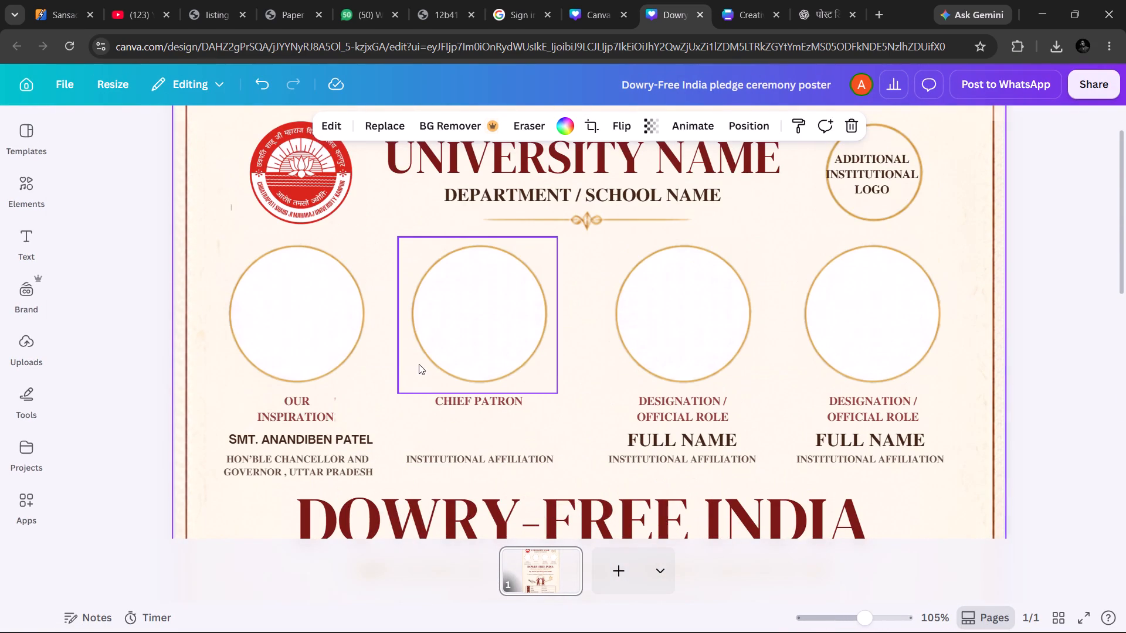
pyautogui.click(340, 437)
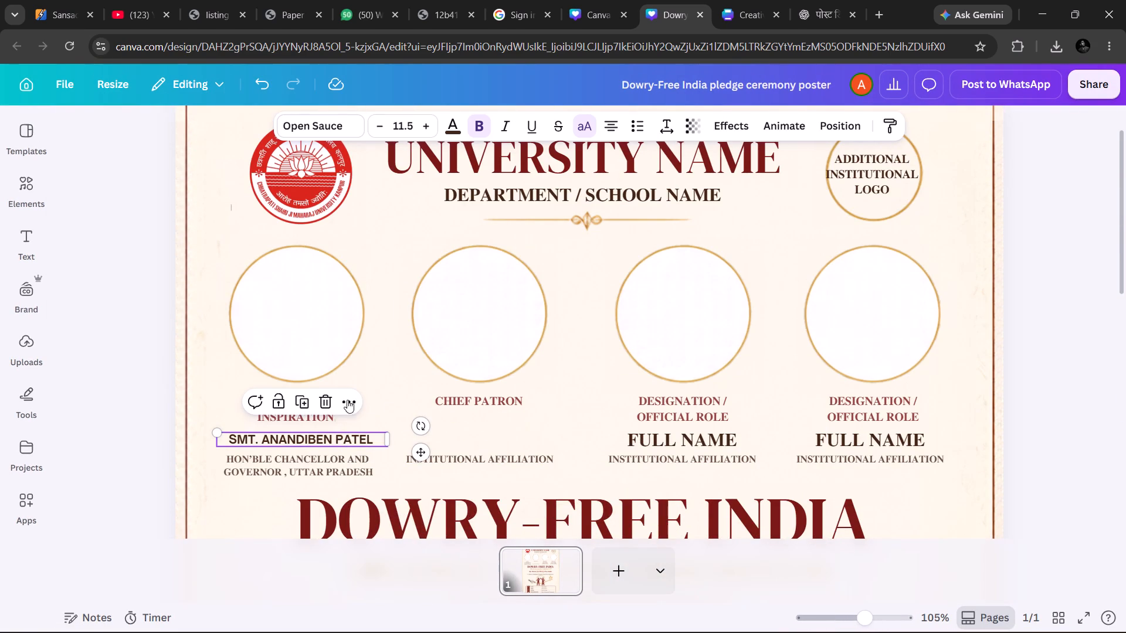
pyautogui.click(301, 396)
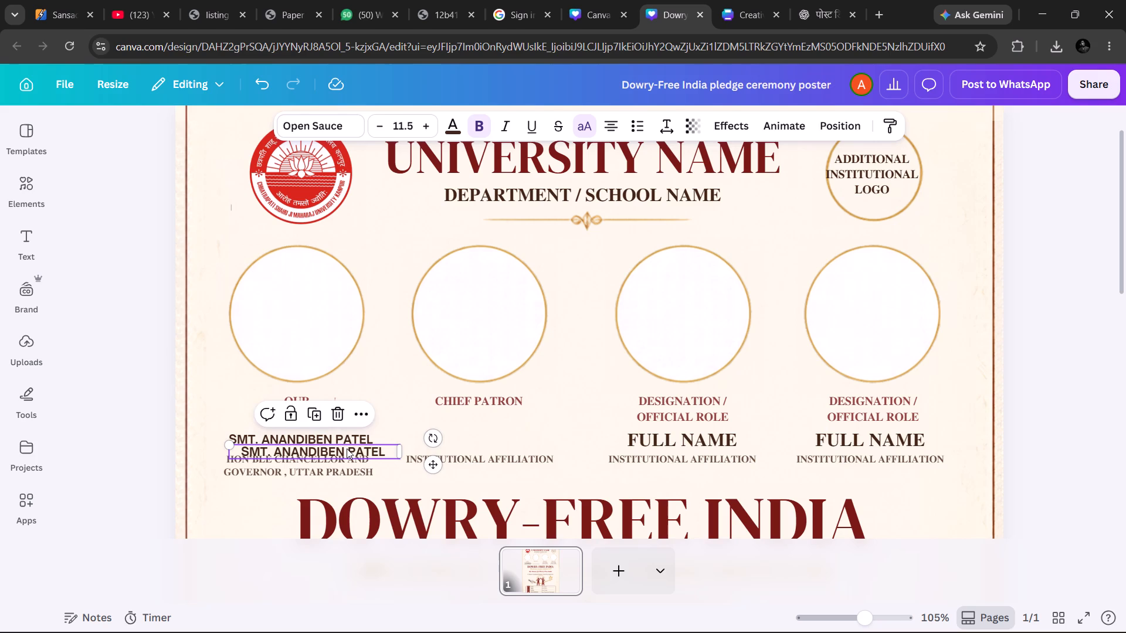
pyautogui.moveTo(347, 448); pyautogui.dragTo(502, 437)
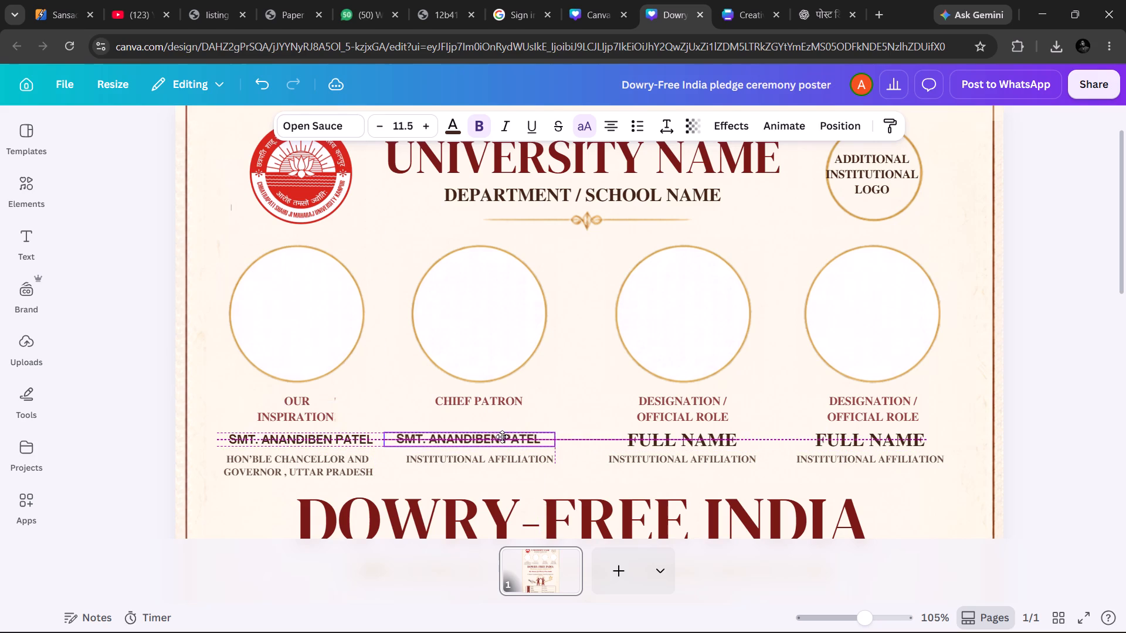
pyautogui.moveTo(502, 437); pyautogui.dragTo(503, 437)
# Replace the copied name below "CHIEF PATRON" with "PROF. VINAY KUMAR PATHAK" and widen its box to keep it on one line.
pyautogui.click(513, 436)
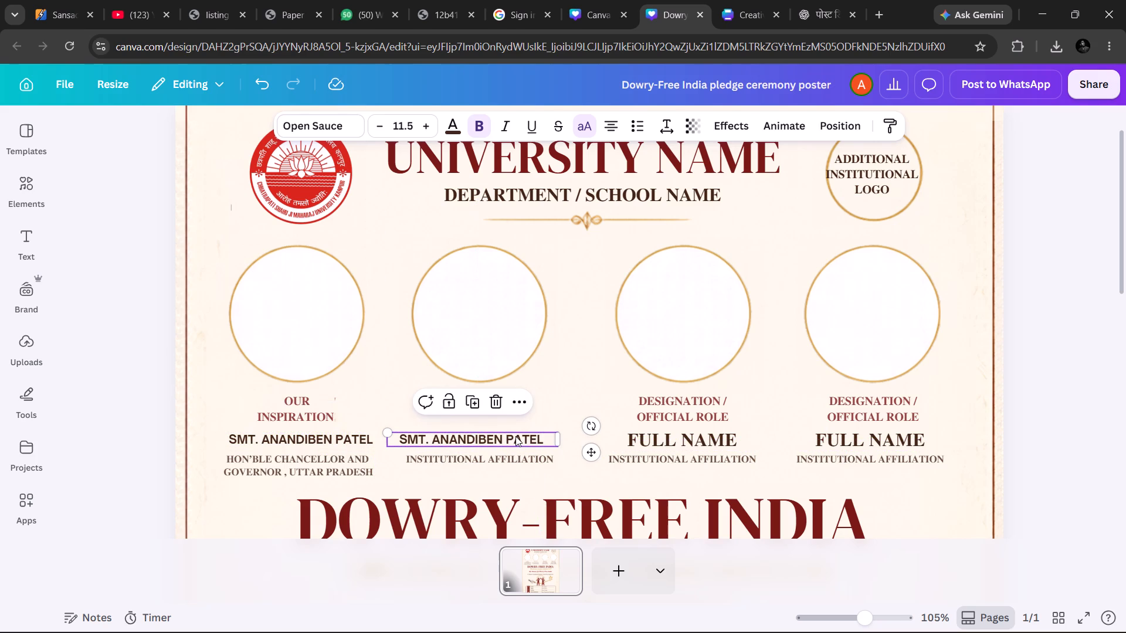
pyautogui.doubleClick(515, 436)
pyautogui.press('BackSpace')
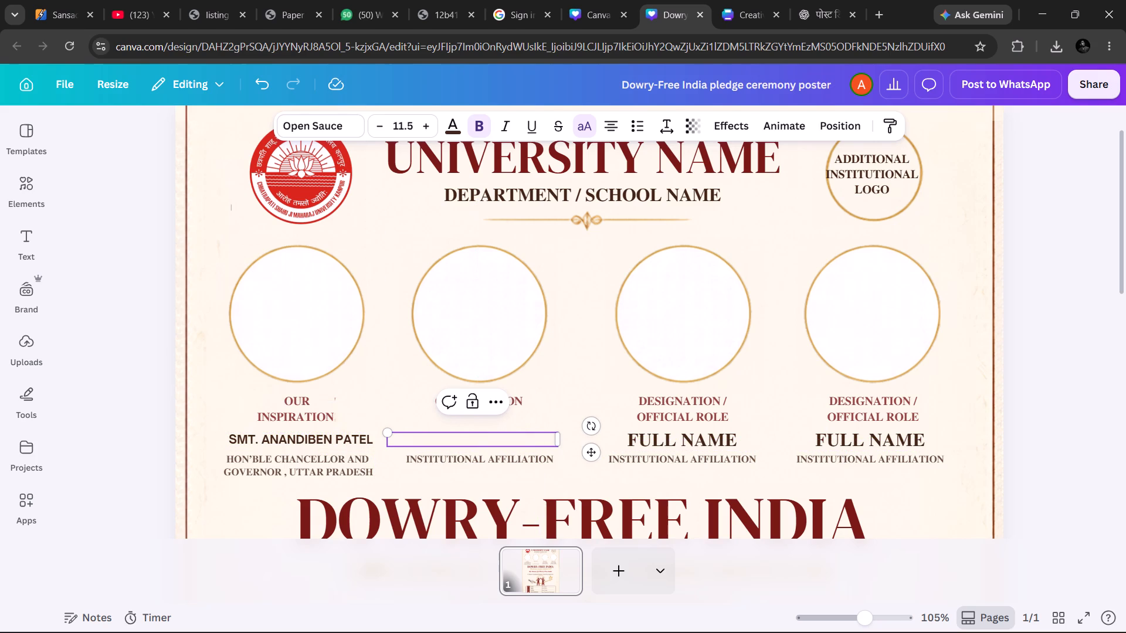
pyautogui.write('PRO')
pyautogui.press('f')
pyautogui.write('. VINAY')
pyautogui.press('space')
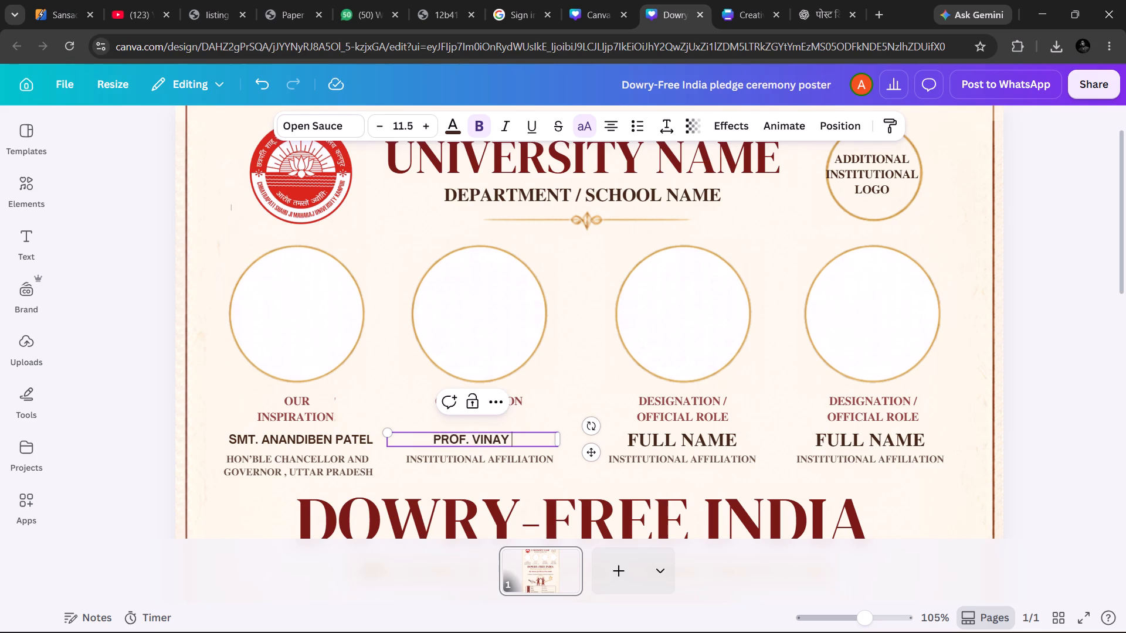
pyautogui.write('KUAMR')
pyautogui.press('space')
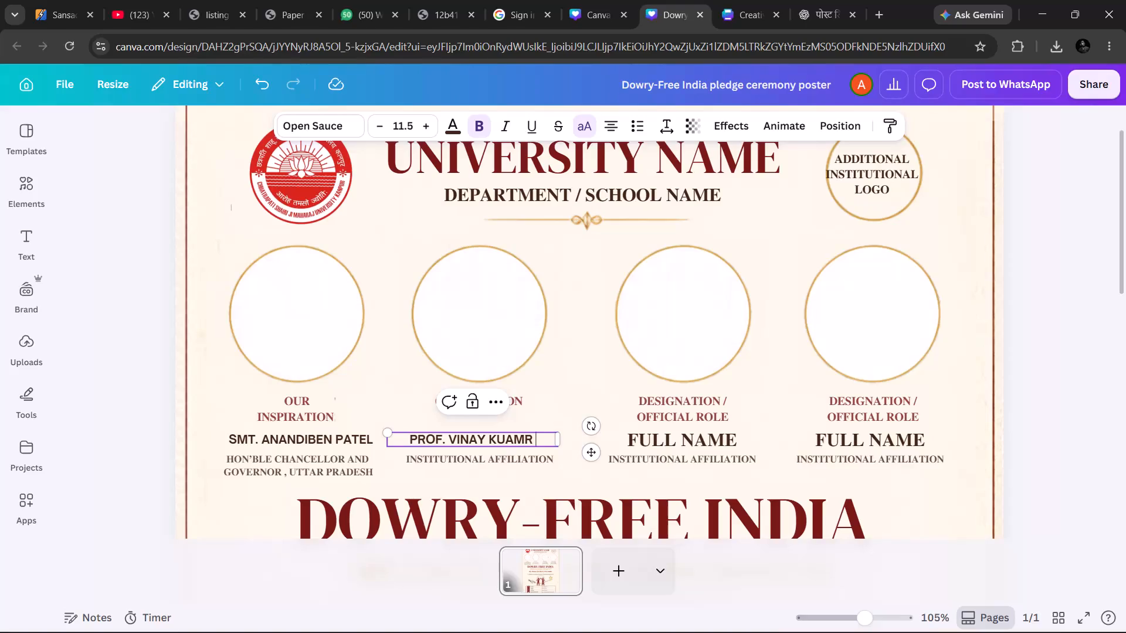
pyautogui.press('BackSpace')
pyautogui.press('BackSpace')
pyautogui.press('BackSpace')
pyautogui.press('BackSpace')
pyautogui.write('MAR')
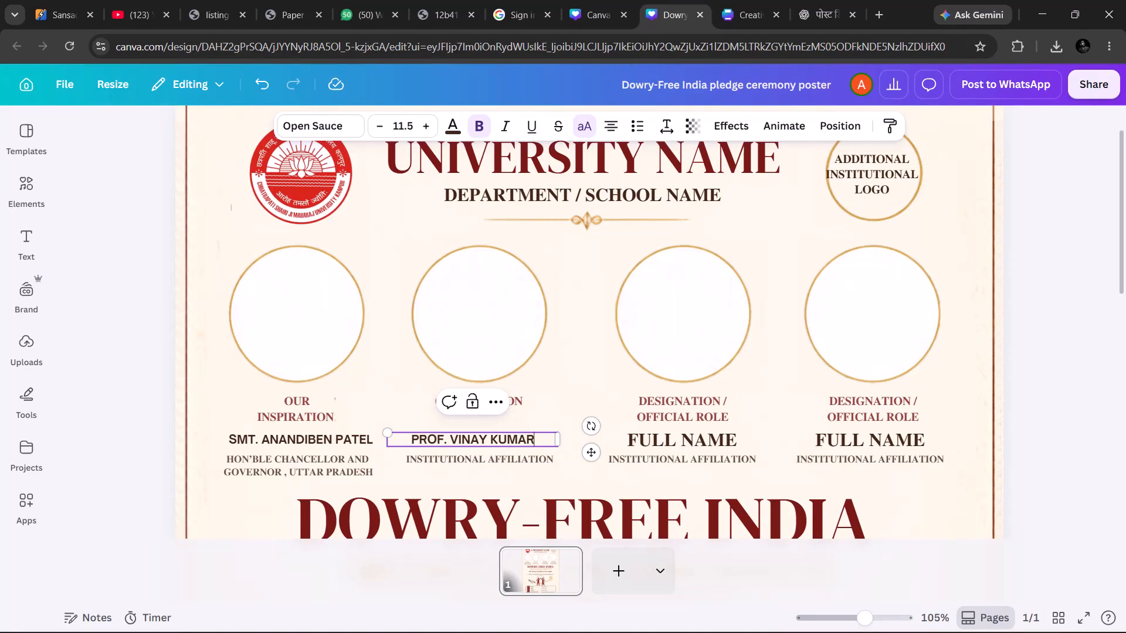
pyautogui.press('space')
pyautogui.write('PATHAK')
pyautogui.press('space')
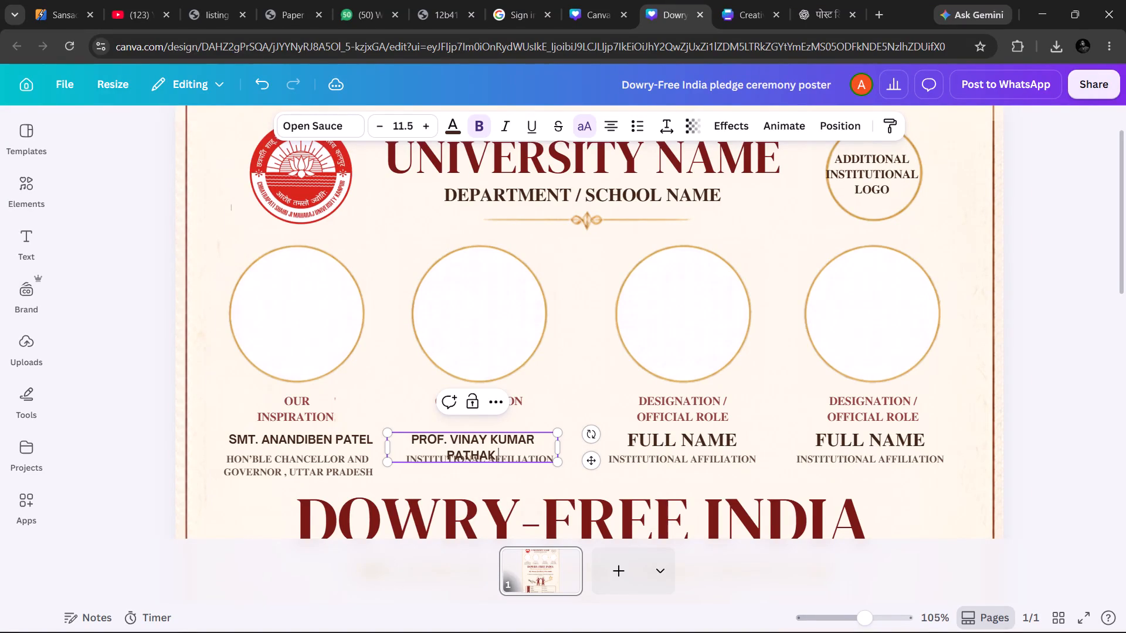
pyautogui.moveTo(561, 448); pyautogui.dragTo(584, 443)
# Replace the "INSTITUTIONAL AFFILIATION" text below "PROF. VINAY KUMAR PATHAK" with "HONOURABLE VICE CHANCELLOR".
pyautogui.doubleClick(527, 458)
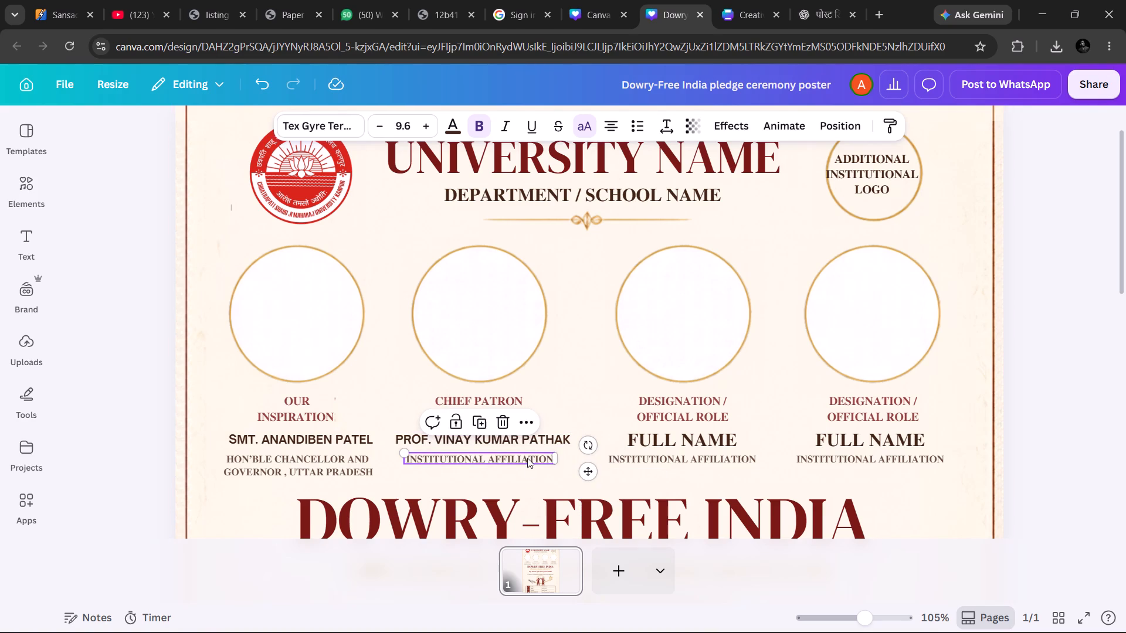
pyautogui.press('BackSpace')
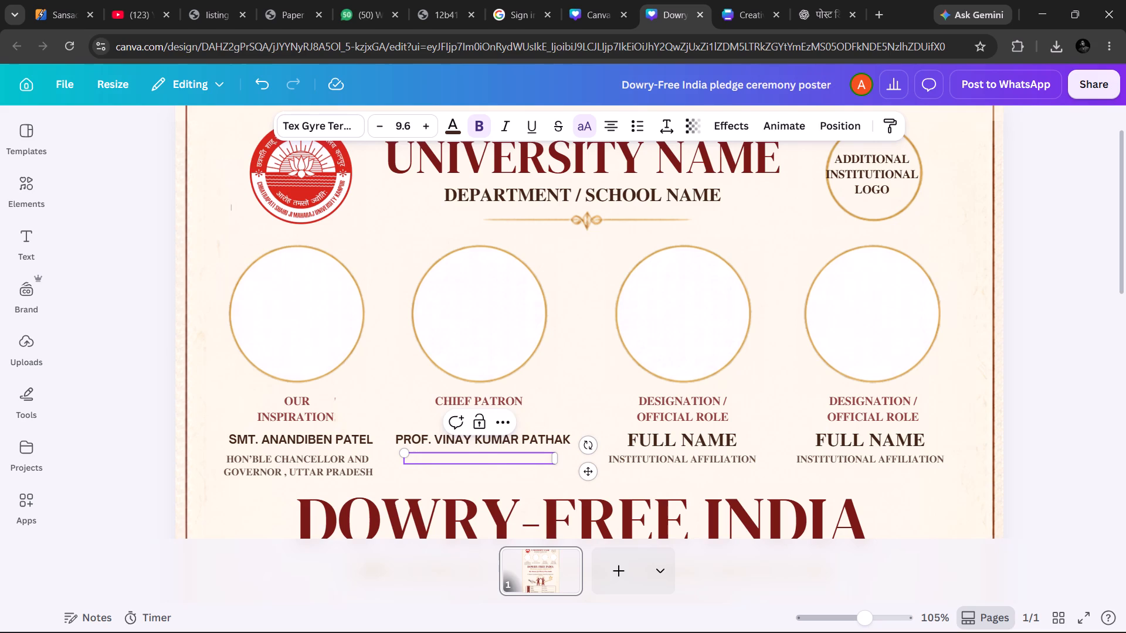
pyautogui.write('HONO')
pyautogui.write('URABLE')
pyautogui.press('space')
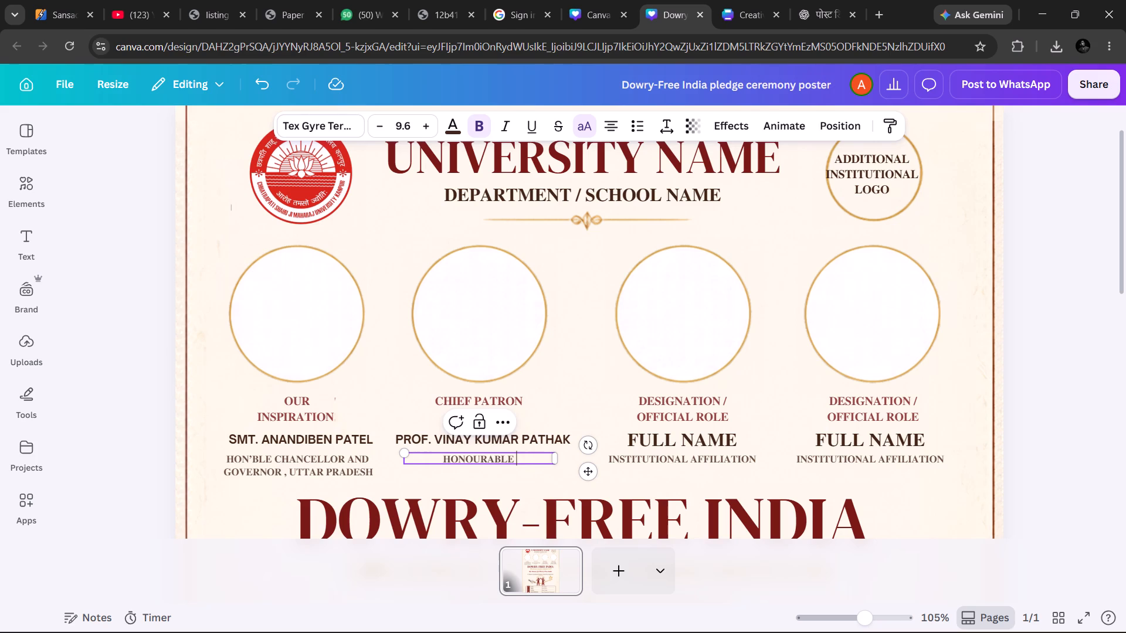
pyautogui.write('VICE')
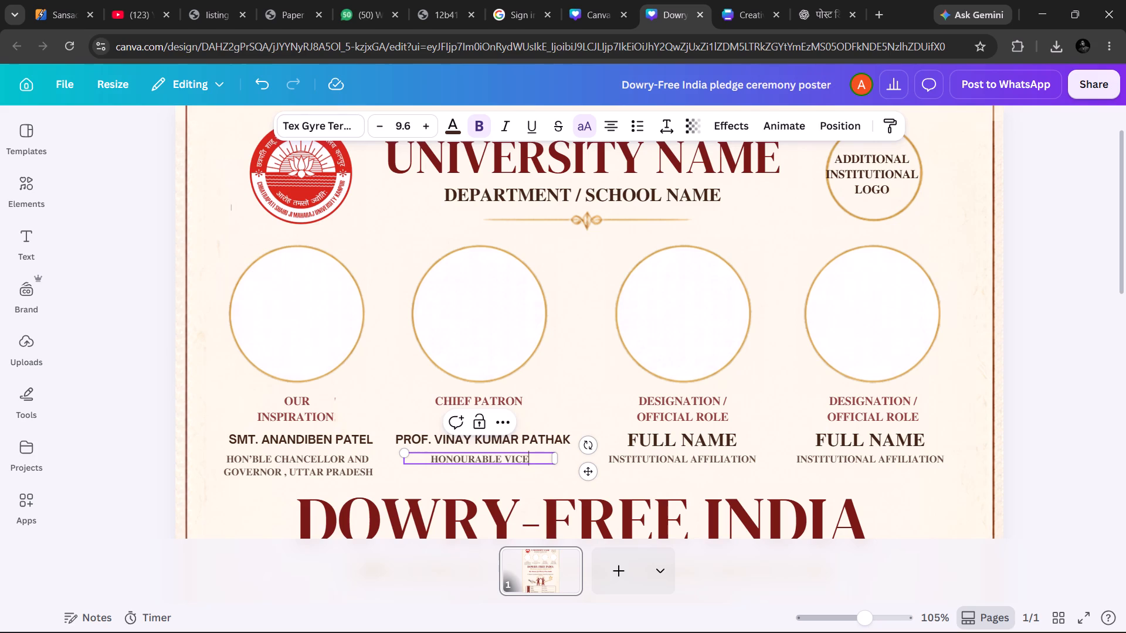
pyautogui.press('space')
pyautogui.write('CHANC')
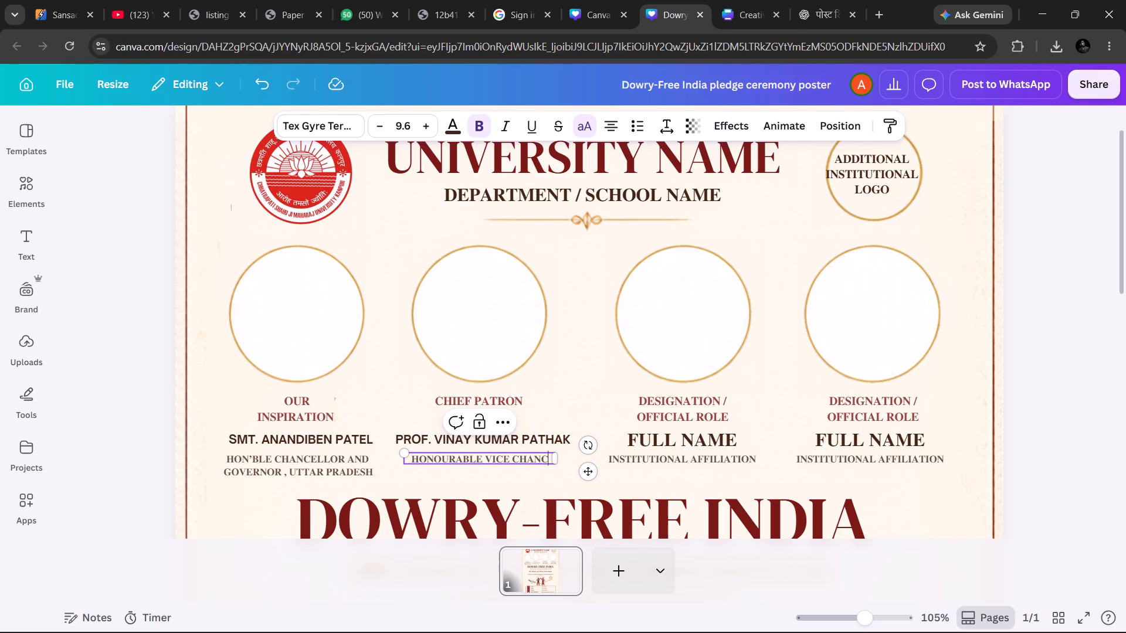
pyautogui.write('ELLOR')
pyautogui.press('space')
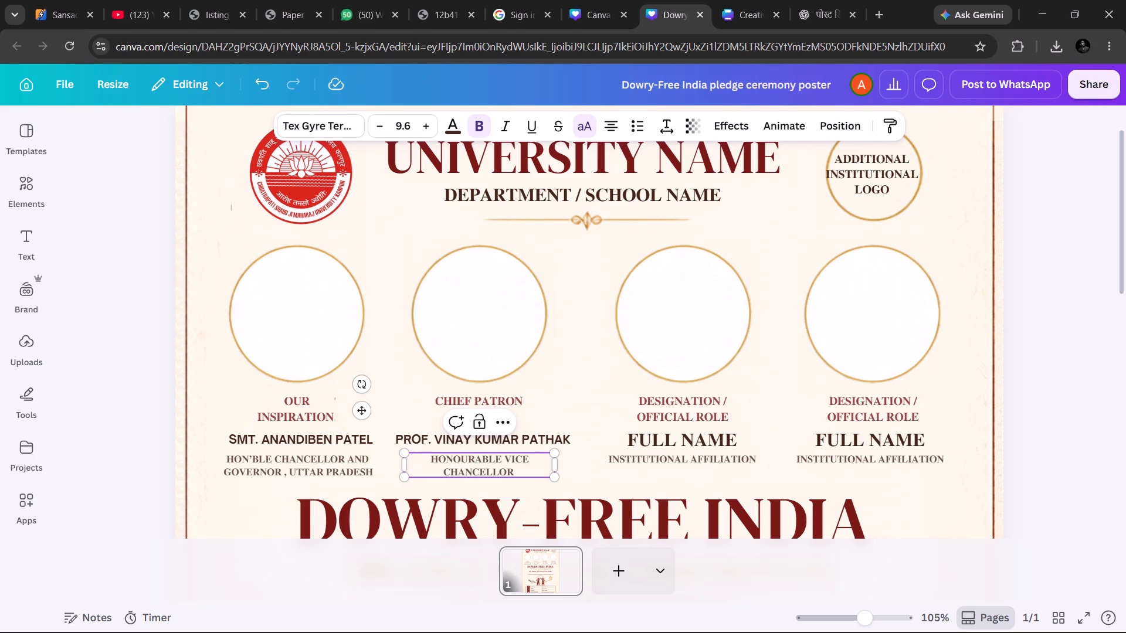
# Add "CSJM UNIVERSITY" on a new line below "HONOURABLE VICE CHANCELLOR" and widen the box so the title fits on one line.
pyautogui.press('Return')
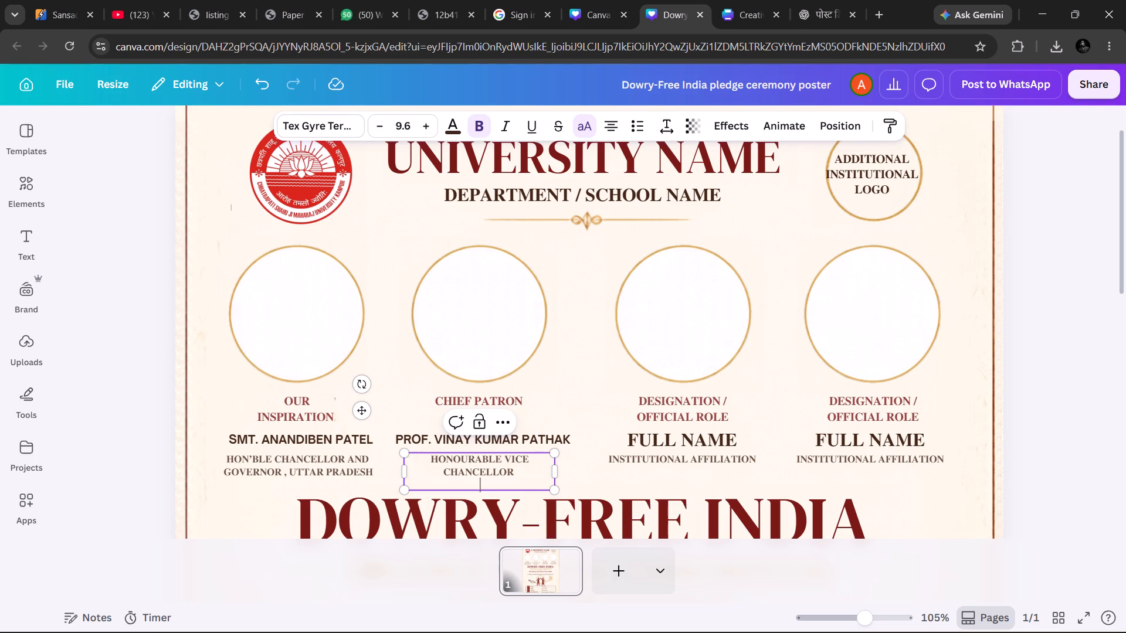
pyautogui.write('CSJMU')
pyautogui.press('space')
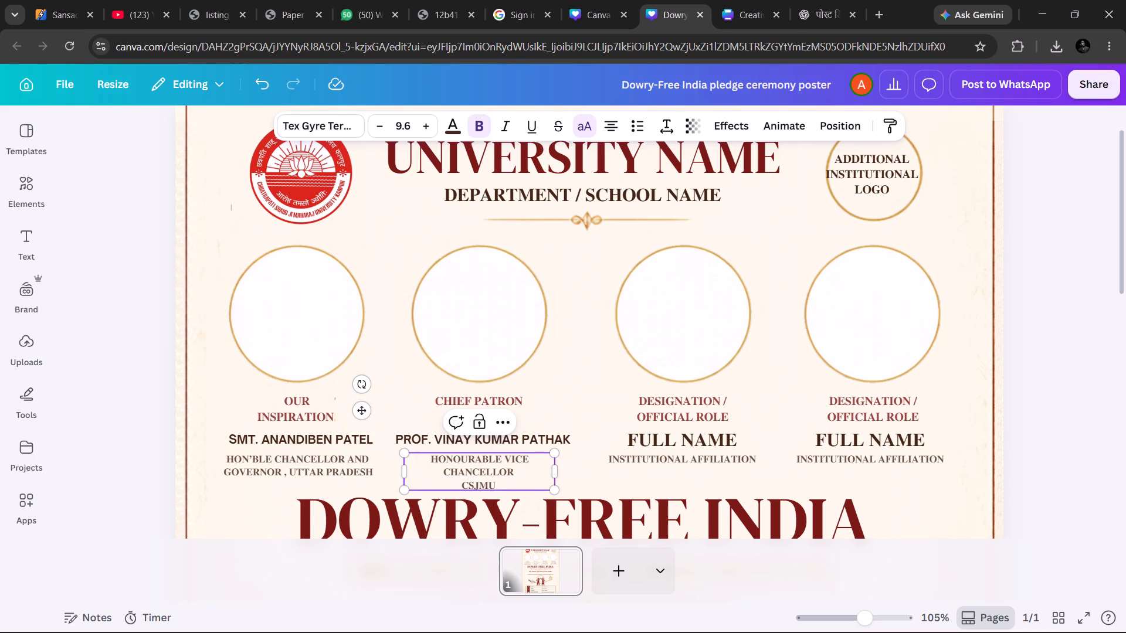
pyautogui.press('BackSpace')
pyautogui.press('BackSpace')
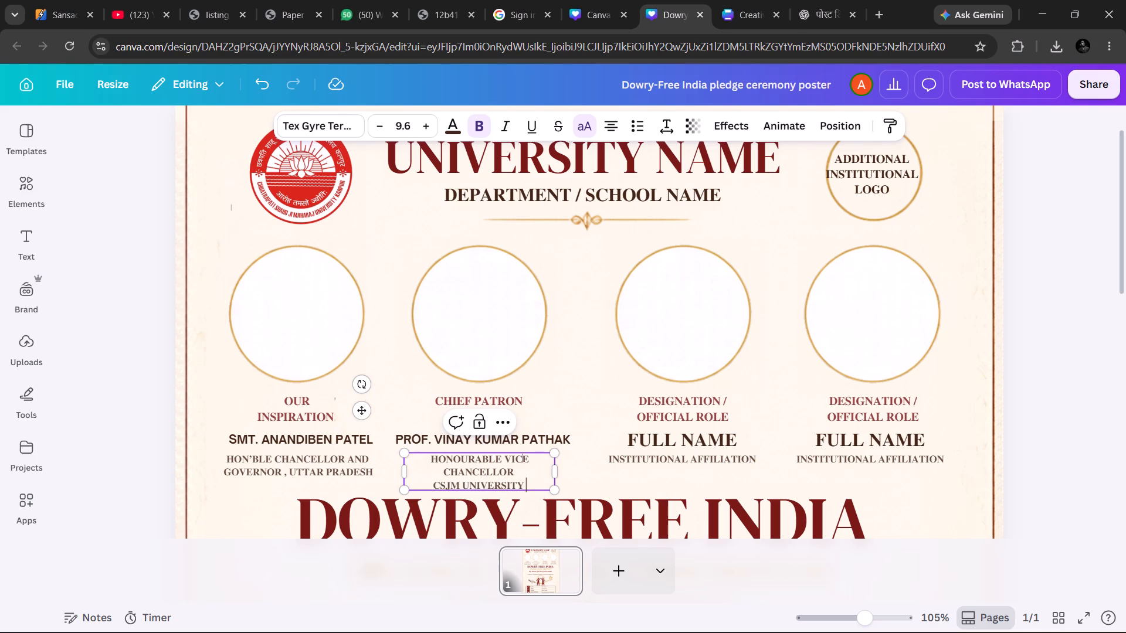
pyautogui.moveTo(559, 470); pyautogui.dragTo(595, 465)
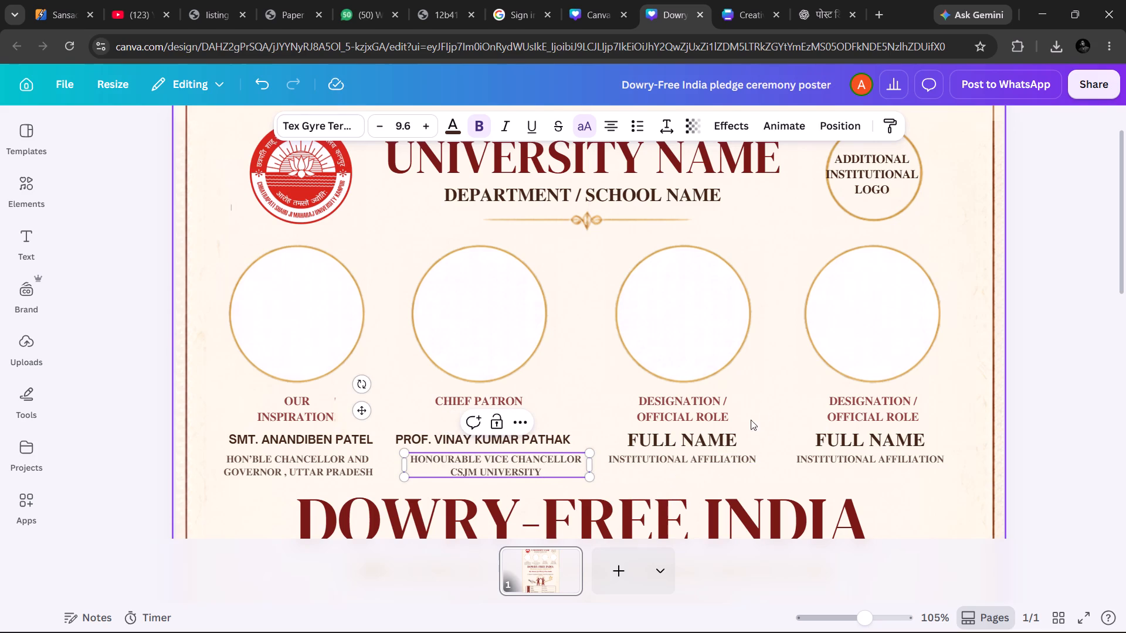
# Shift the "HONOURABLE VICE CHANCELLOR CSJM UNIVERSITY" text slightly left to centre it beneath the vice chancellor's name.
pyautogui.click(779, 400)
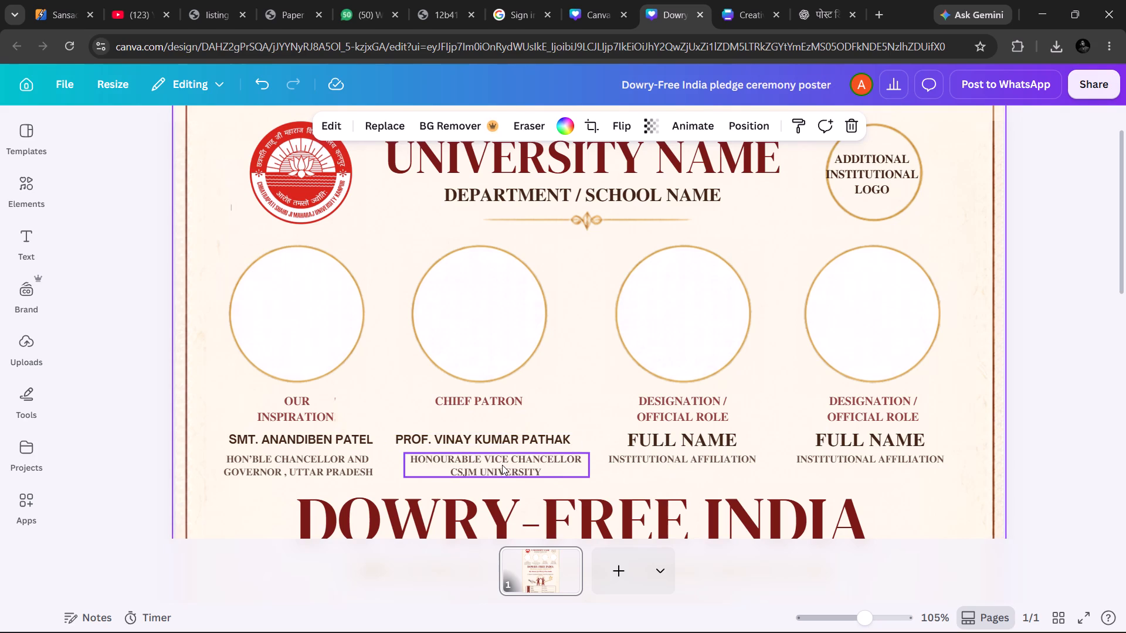
pyautogui.moveTo(502, 465); pyautogui.dragTo(493, 465)
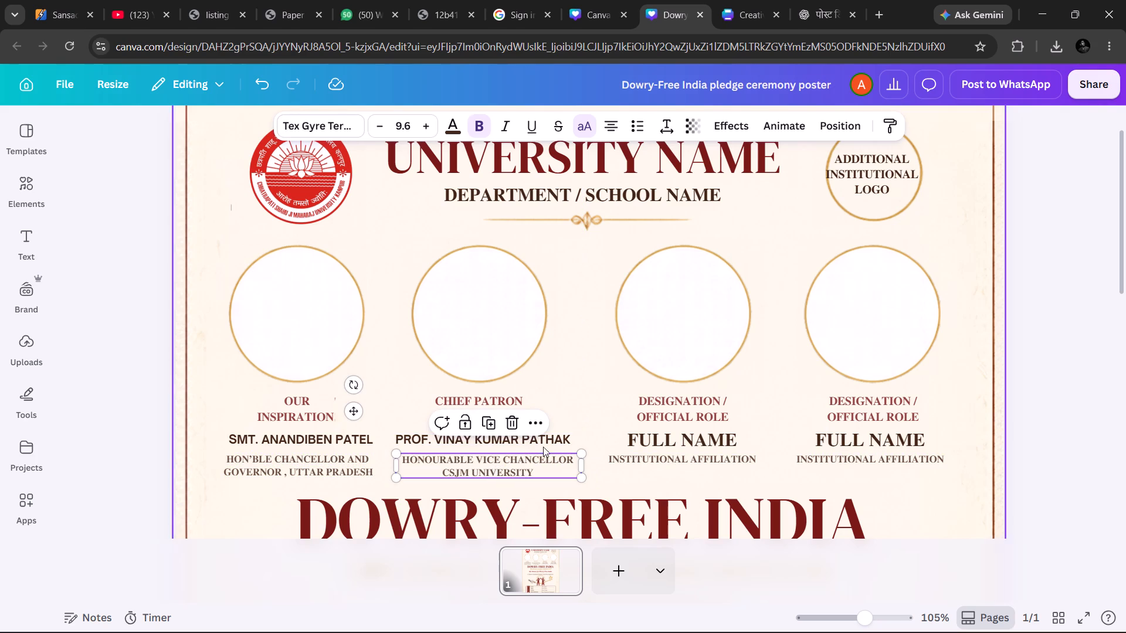
pyautogui.click(585, 428)
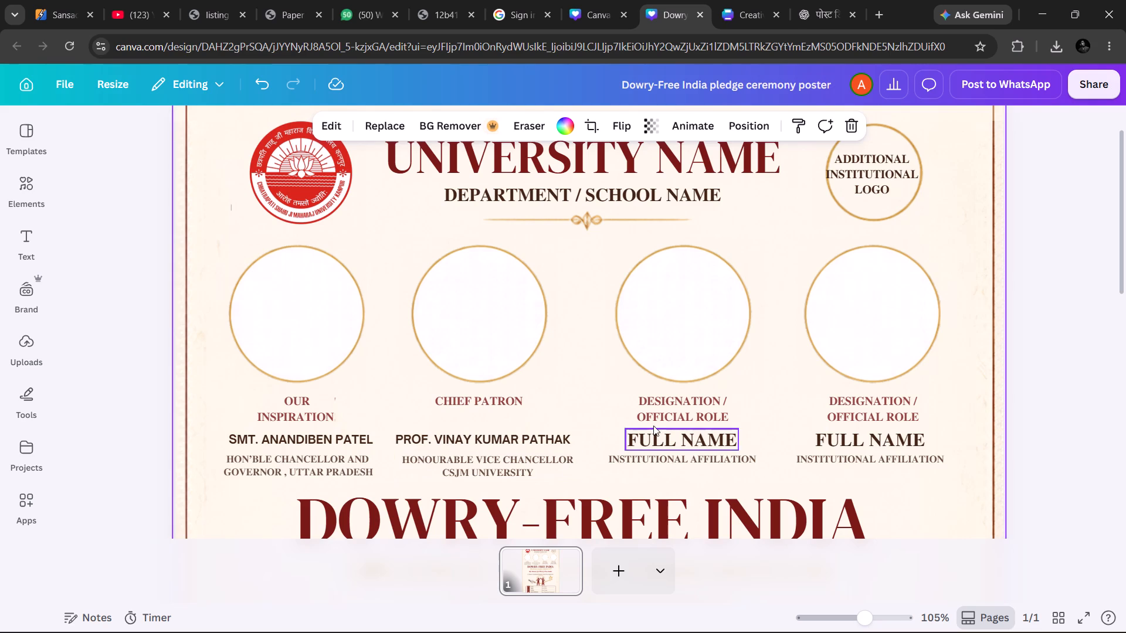
# Move the "CHIEF PATRON" text slightly down and to the right, between the second photo circle and the name below it.
pyautogui.moveTo(500, 407); pyautogui.dragTo(507, 418)
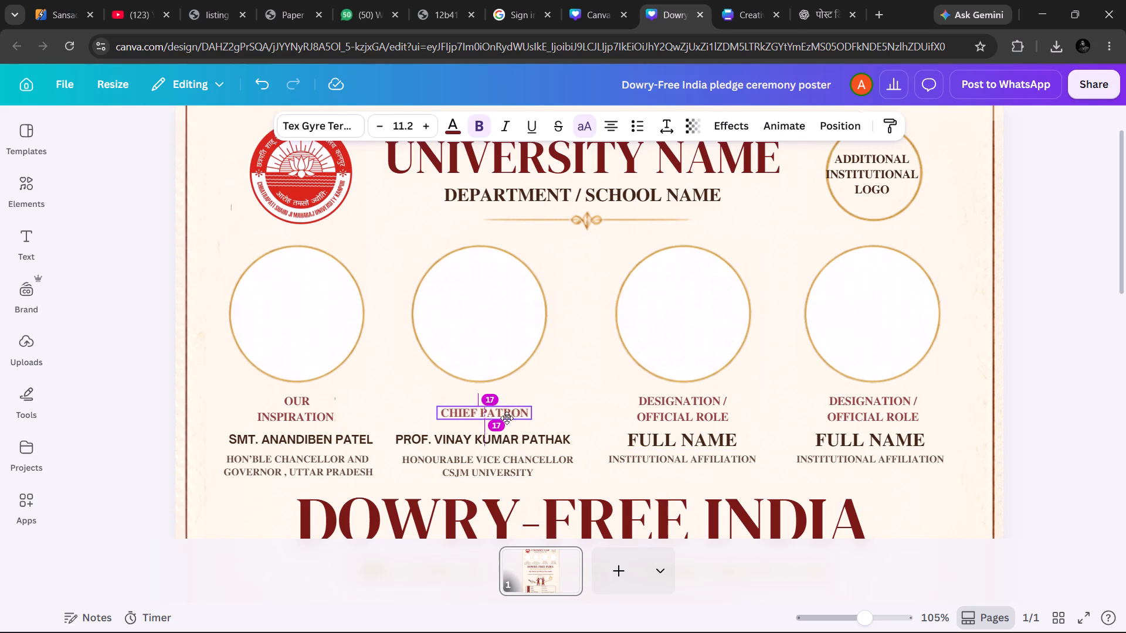
pyautogui.moveTo(507, 418); pyautogui.dragTo(507, 414)
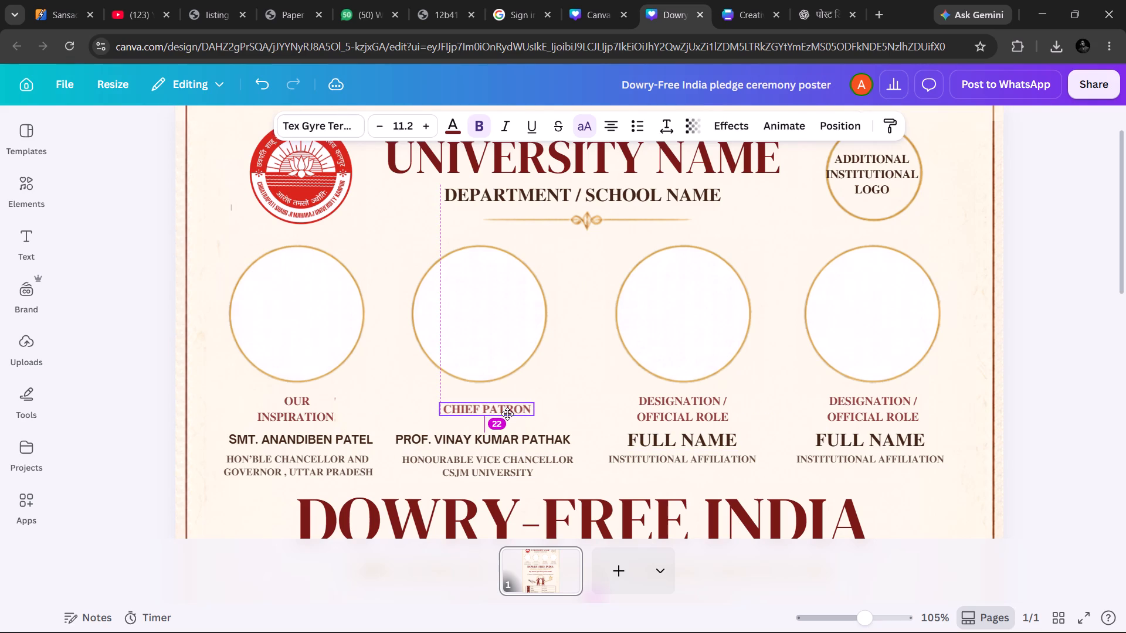
pyautogui.moveTo(507, 414); pyautogui.dragTo(506, 416)
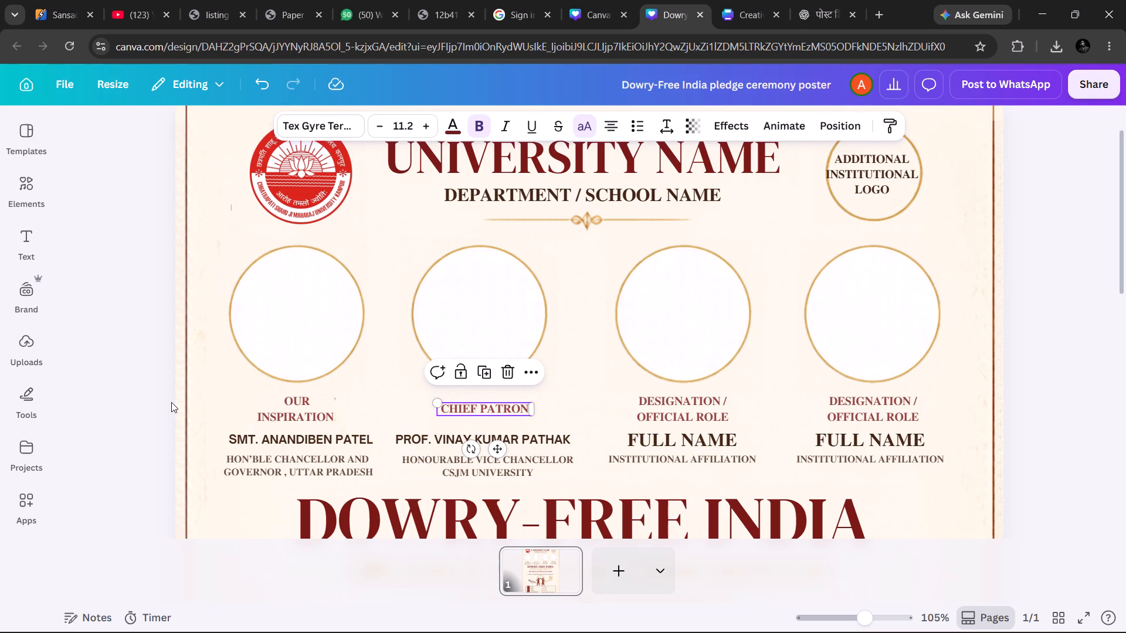
pyautogui.click(171, 402)
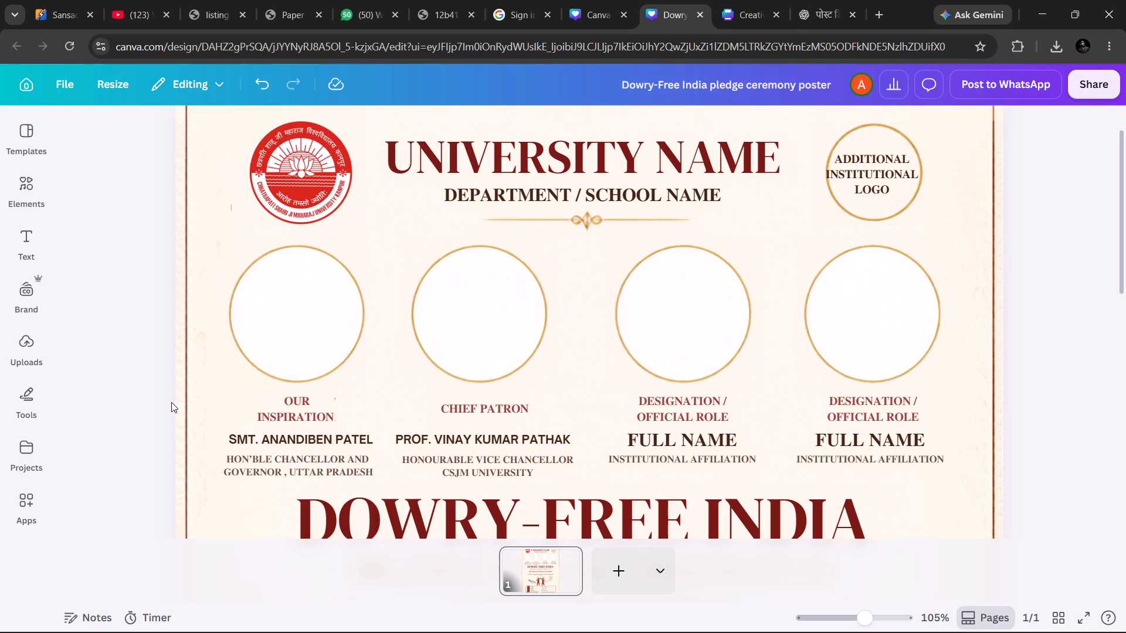
# Increase the "CHIEF PATRON" font size to 12.2 and widen its box to keep the text on one line.
pyautogui.click(474, 414)
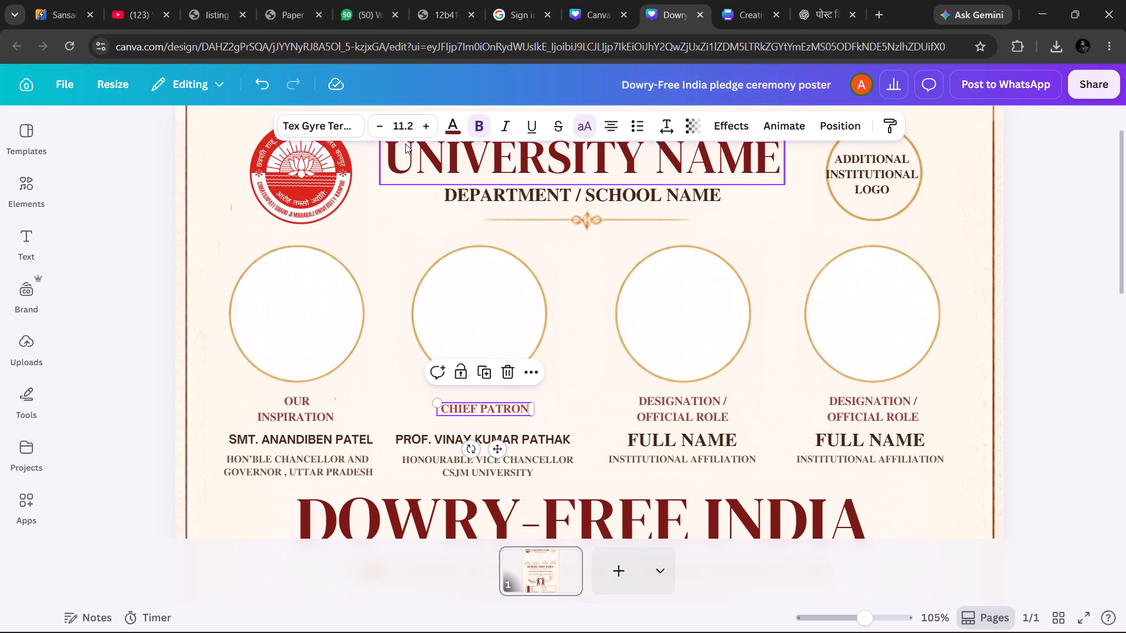
pyautogui.click(429, 128)
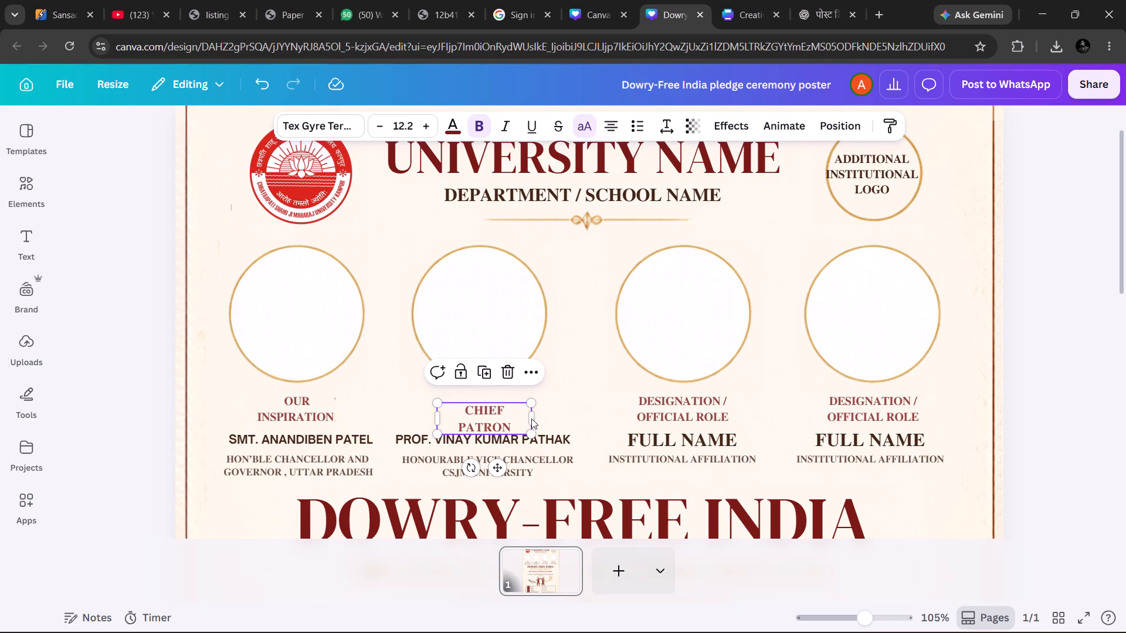
pyautogui.moveTo(534, 418); pyautogui.dragTo(542, 418)
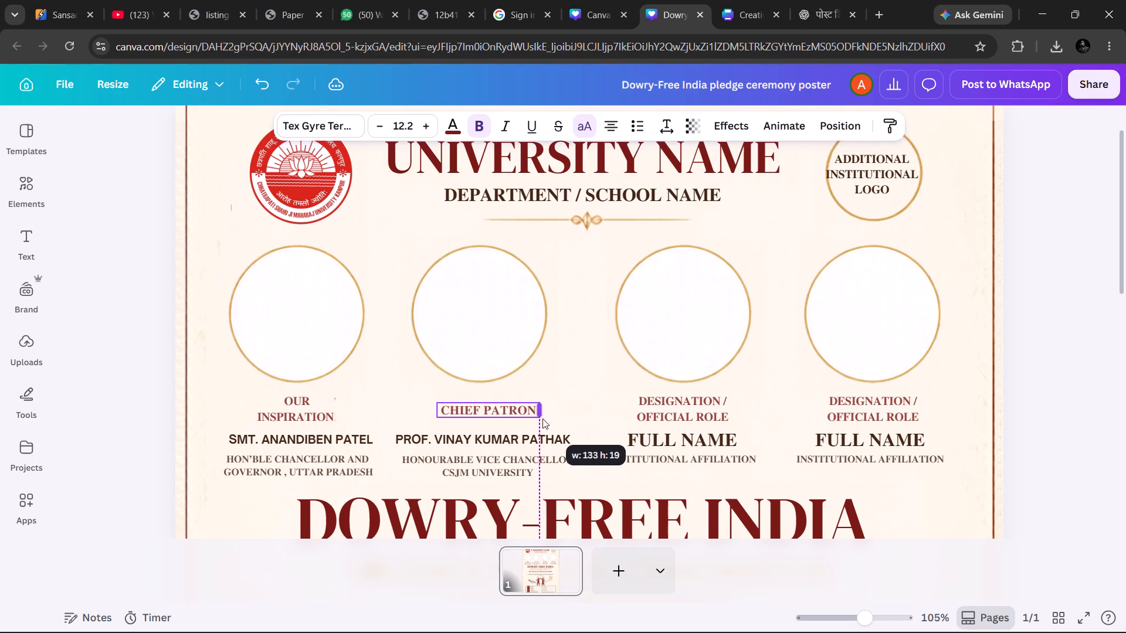
pyautogui.moveTo(542, 418); pyautogui.dragTo(544, 418)
pyautogui.click(141, 230)
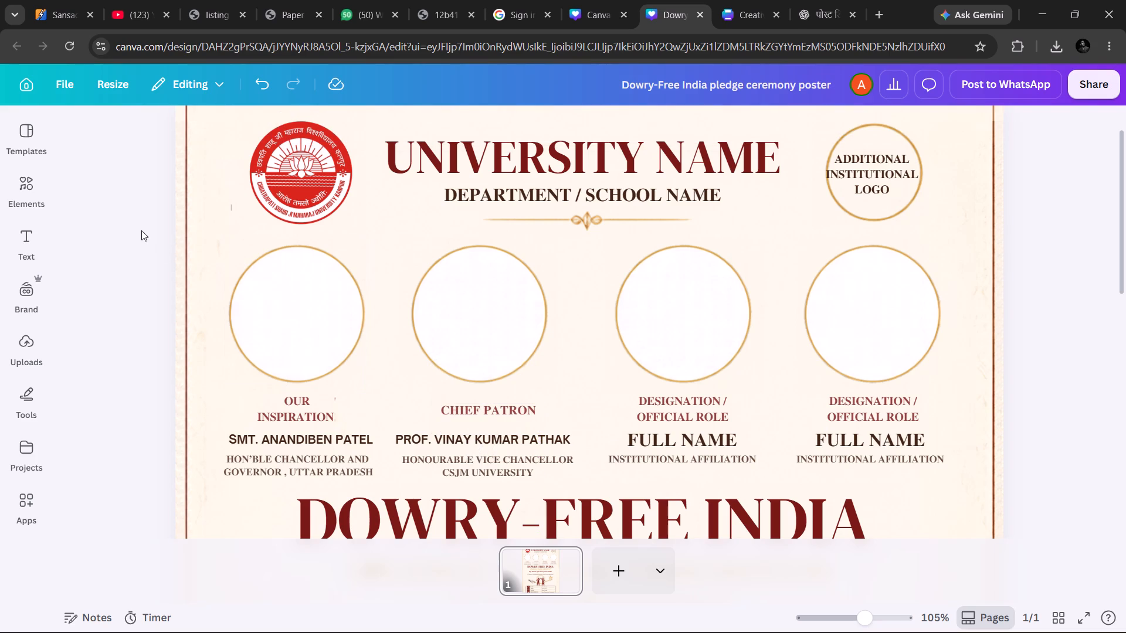
# Increase the "OUR INSPIRATION" font size to 12.2 and widen its box slightly, keeping the text on two lines.
pyautogui.click(291, 406)
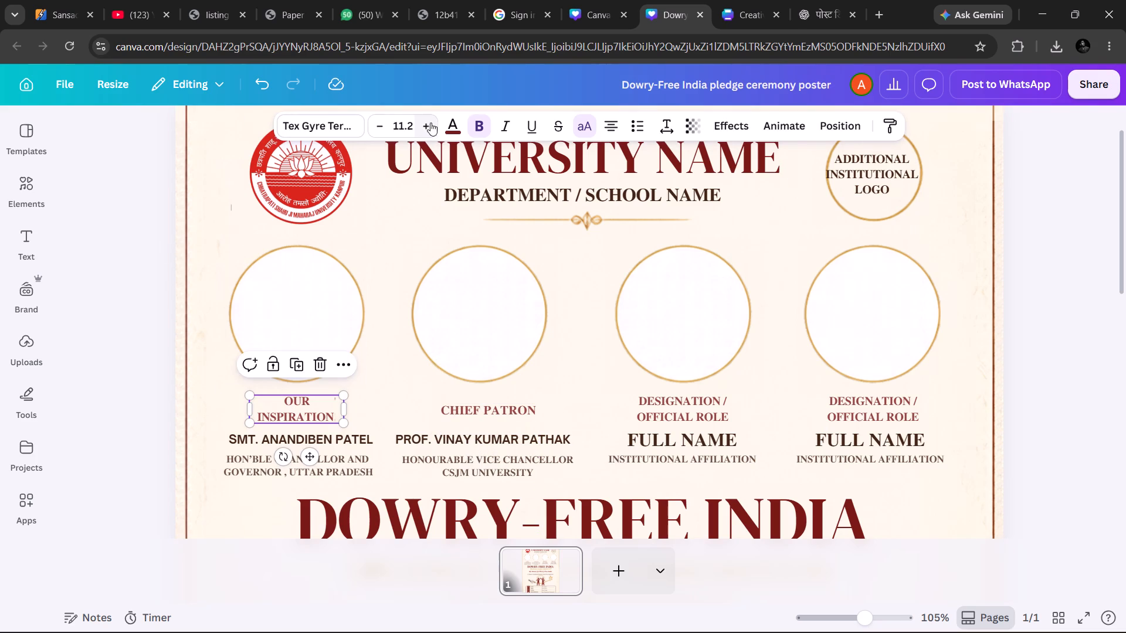
pyautogui.click(432, 126)
pyautogui.moveTo(348, 417); pyautogui.dragTo(381, 414)
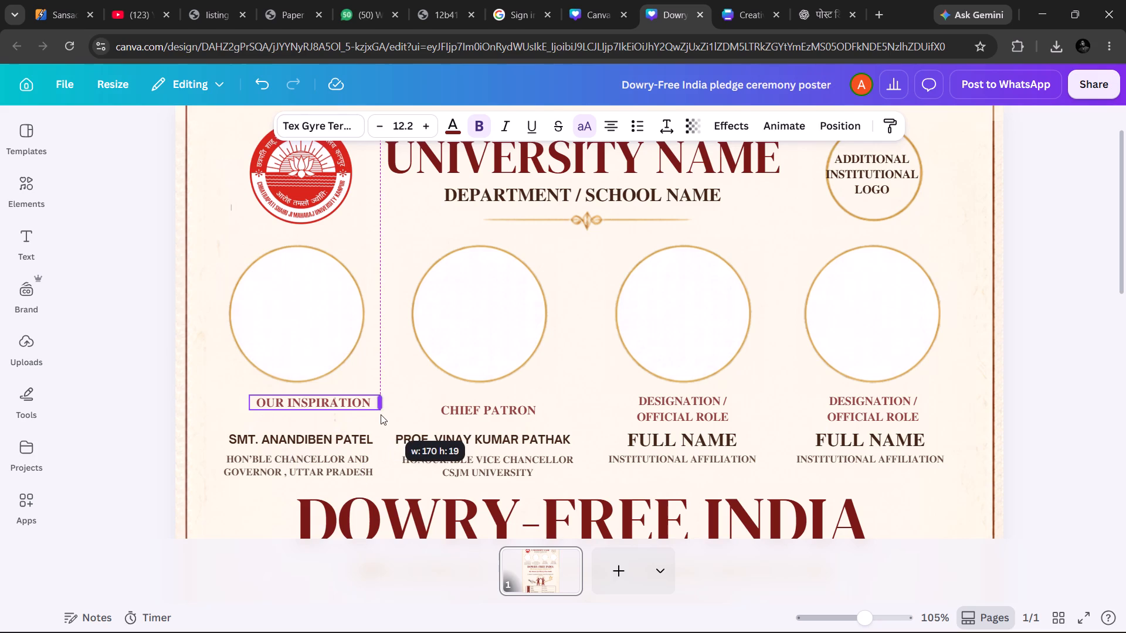
pyautogui.moveTo(381, 414); pyautogui.dragTo(361, 417)
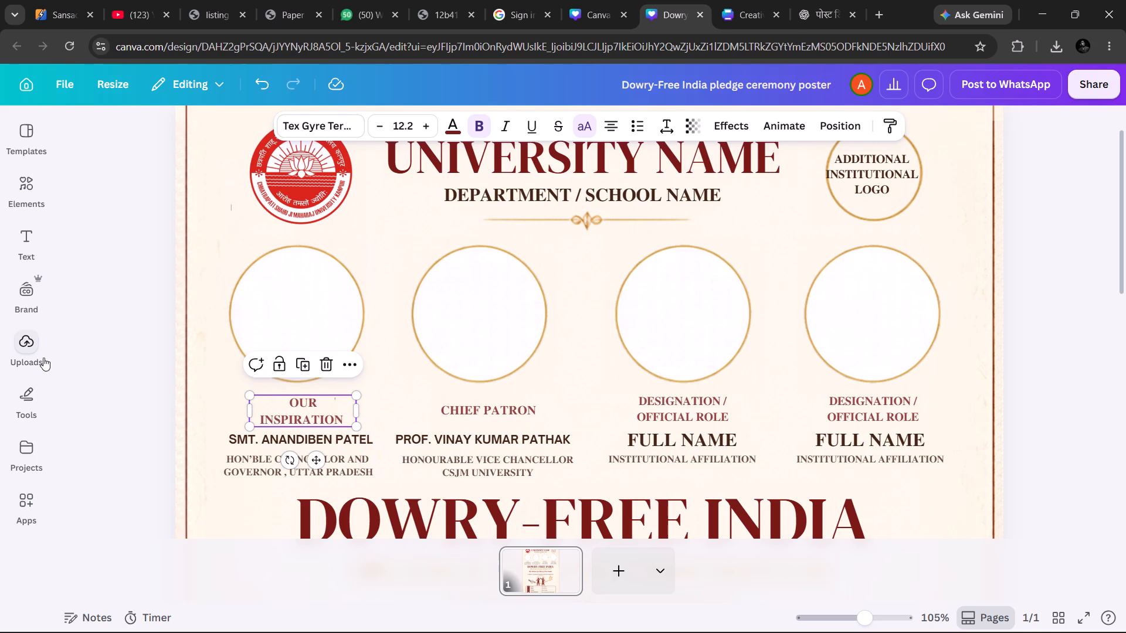
pyautogui.click(108, 371)
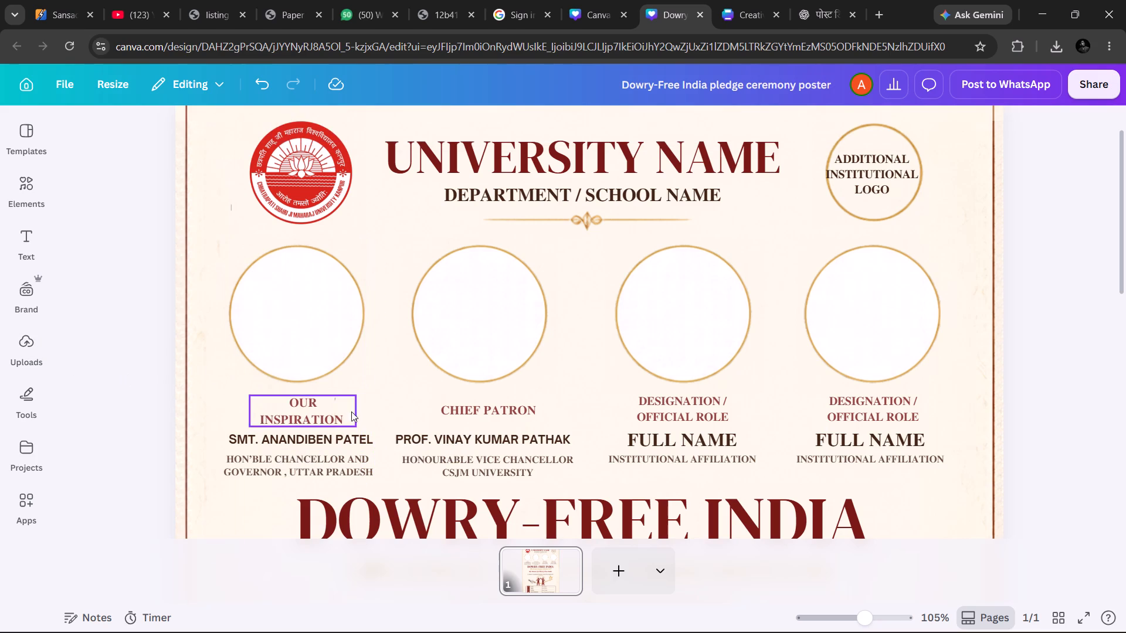
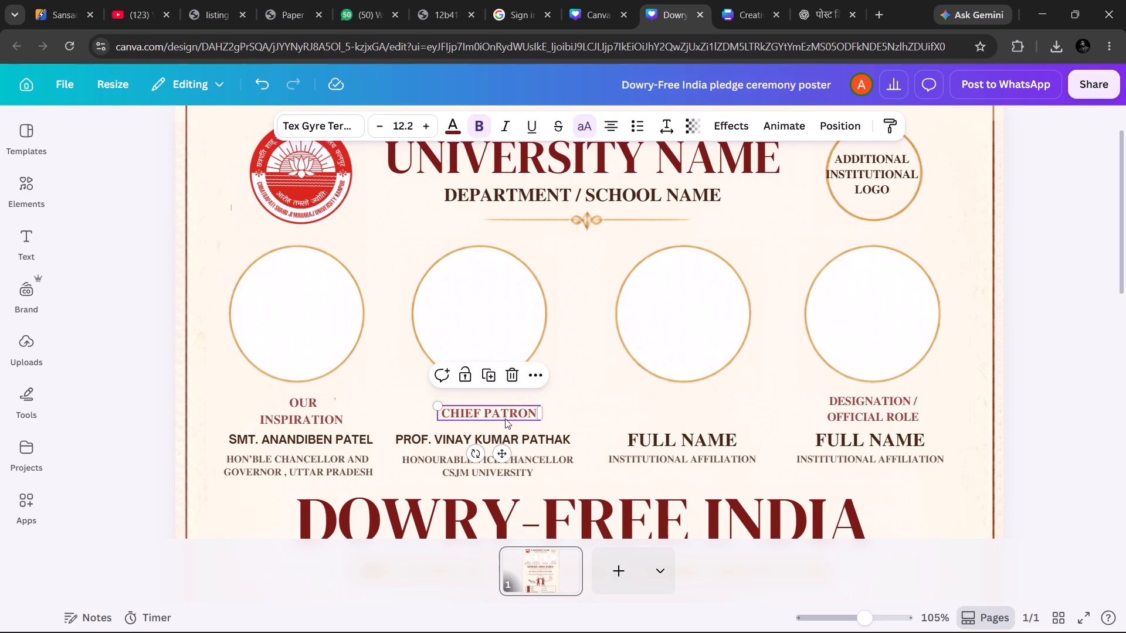
# Duplicate the "CHIEF PATRON" text and place the copy beneath the third photo circle, just above "FULL NAME".
pyautogui.click(490, 379)
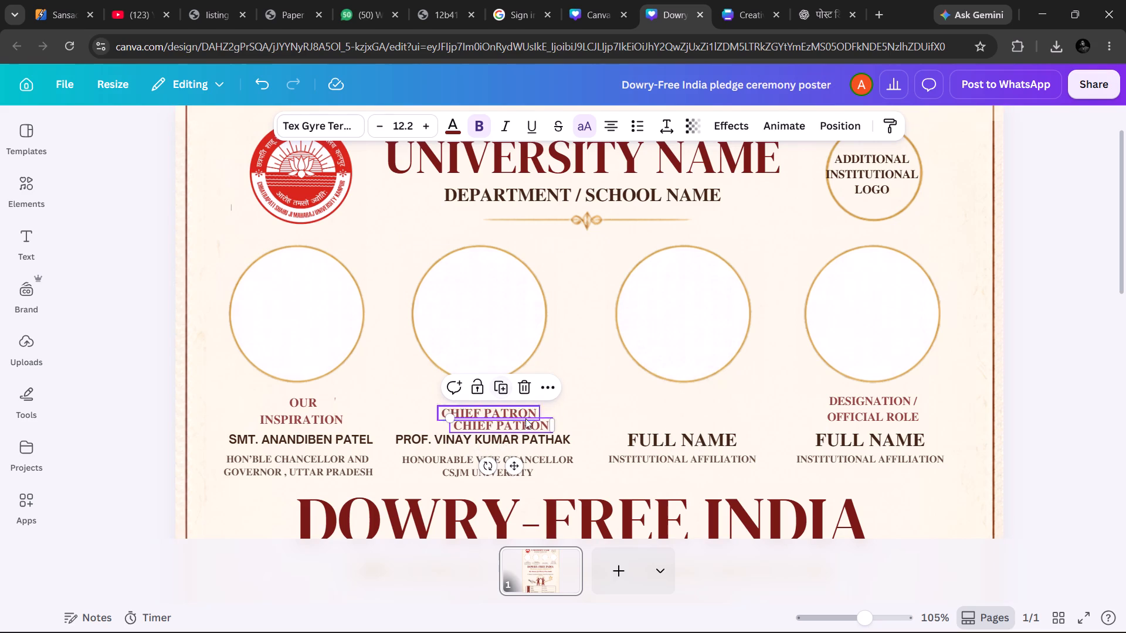
pyautogui.moveTo(525, 423); pyautogui.dragTo(715, 413)
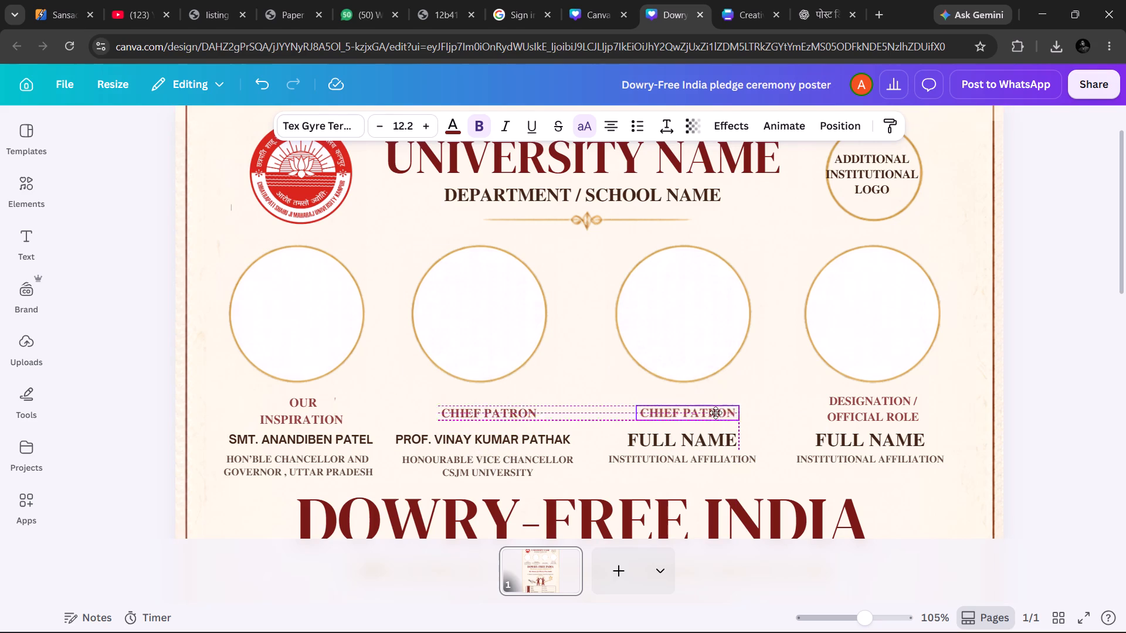
pyautogui.moveTo(715, 413); pyautogui.dragTo(716, 413)
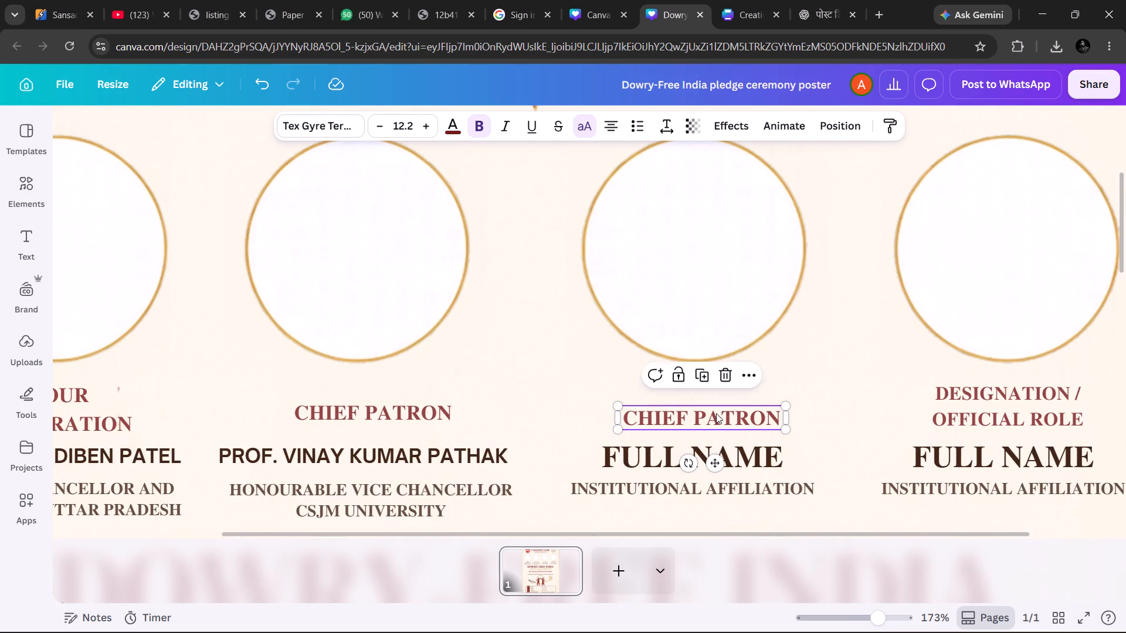
pyautogui.moveTo(716, 413); pyautogui.dragTo(717, 406)
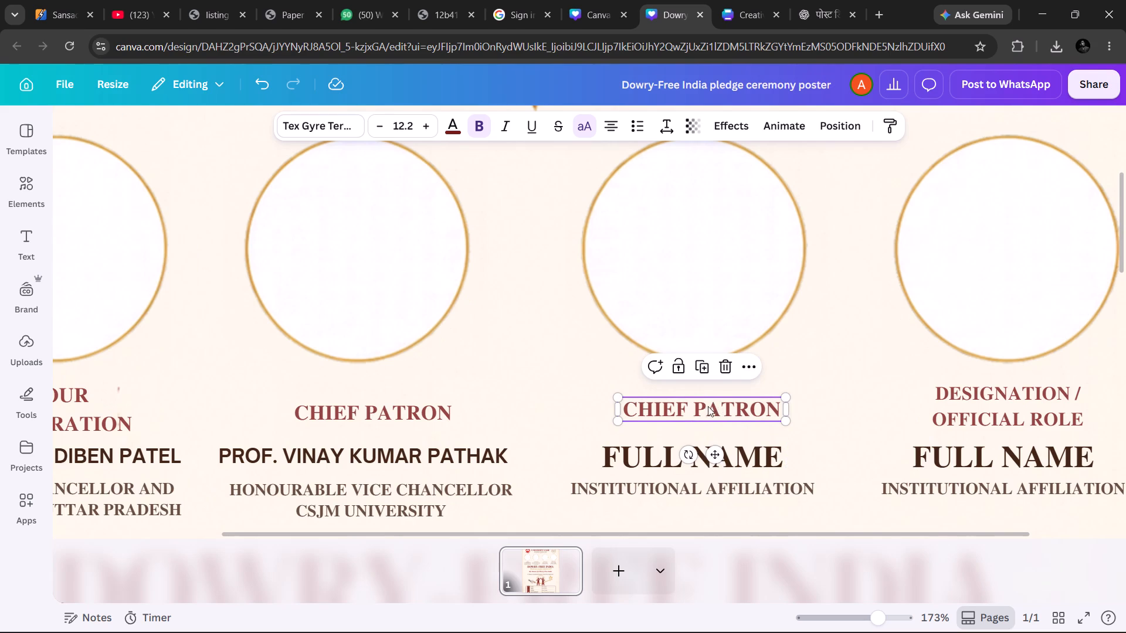
# Shorten the copied role beneath the third photo circle to "PATRON".
pyautogui.doubleClick(689, 409)
pyautogui.click(689, 409)
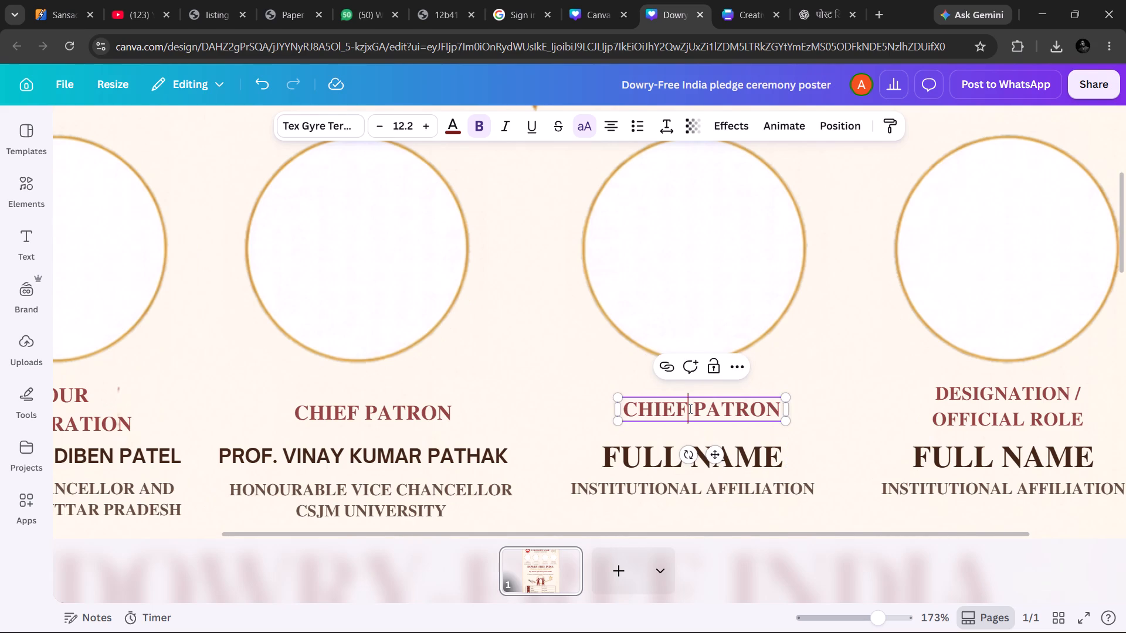
pyautogui.press('BackSpace')
pyautogui.press('BackSpace')
pyautogui.press('BackSpace')
pyautogui.press('BackSpace')
pyautogui.press('BackSpace')
pyautogui.press('BackSpace')
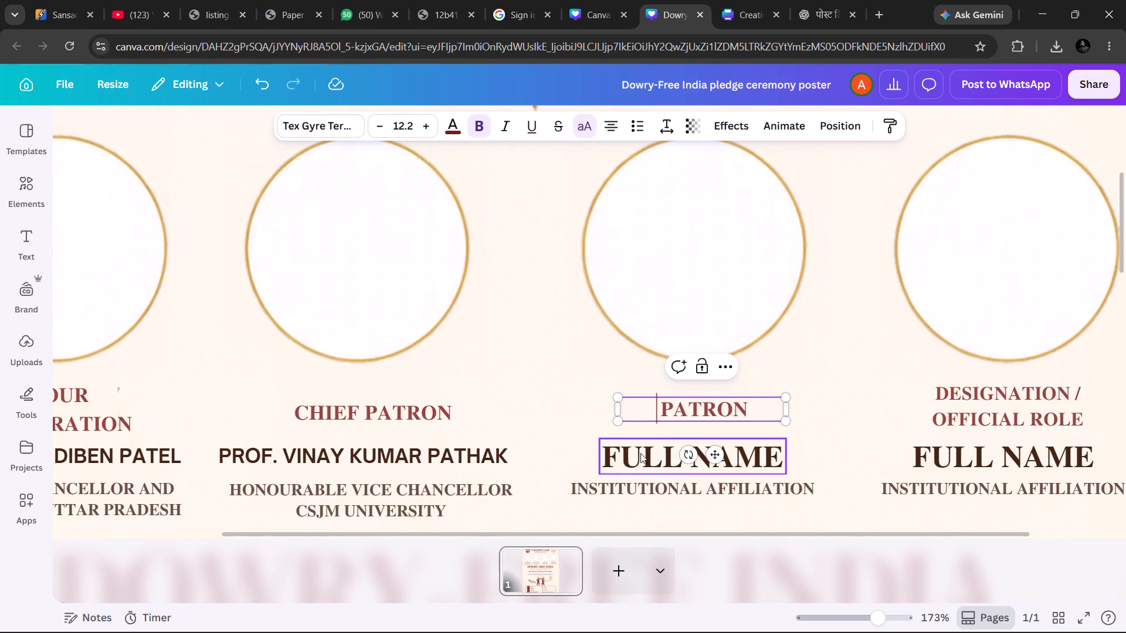
# Delete the "FULL NAME" and "INSTITUTIONAL AFFILIATION" placeholders beneath the third photo circle.
pyautogui.click(630, 457)
pyautogui.press('Delete')
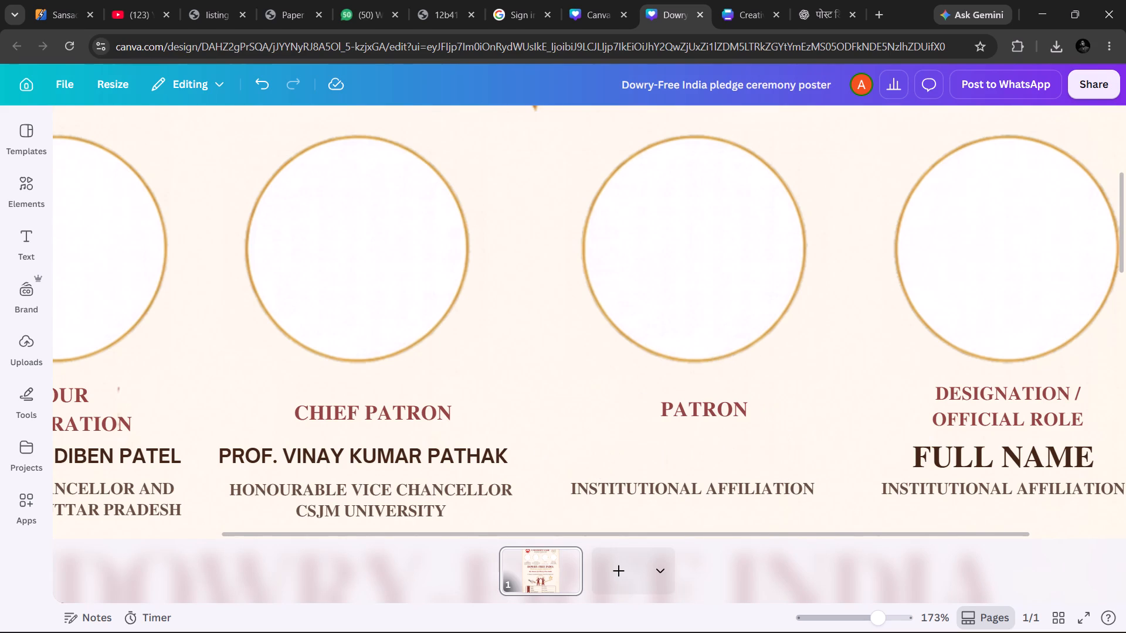
pyautogui.click(635, 494)
pyautogui.press('Delete')
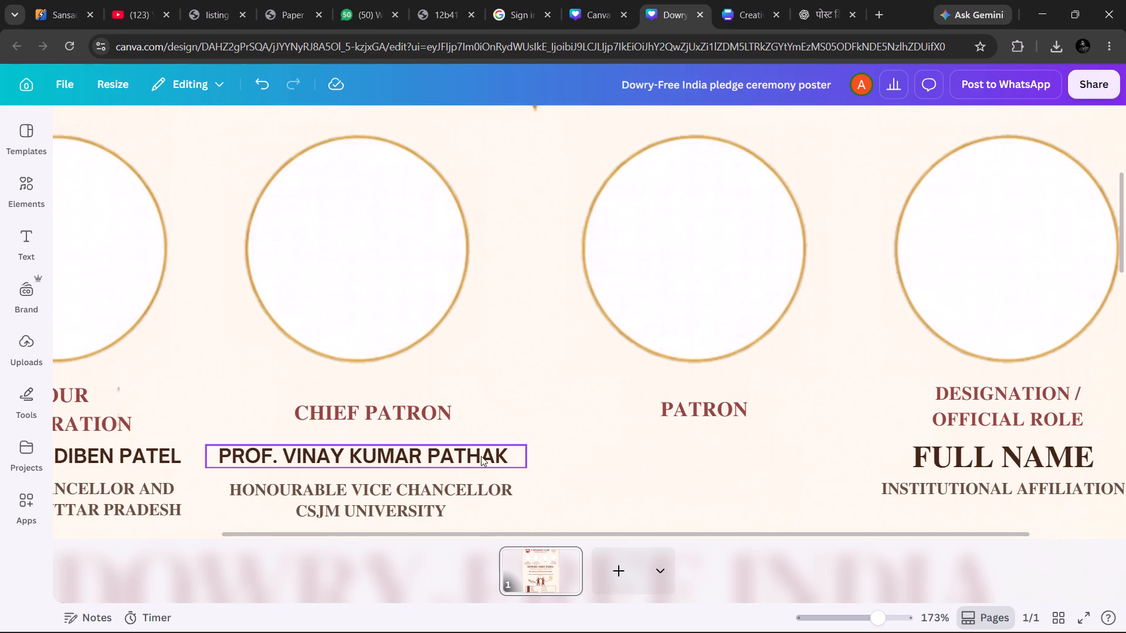
# Duplicate the vice chancellor's name and place the copy beneath "PATRON", level with the original.
pyautogui.click(481, 456)
pyautogui.click(367, 419)
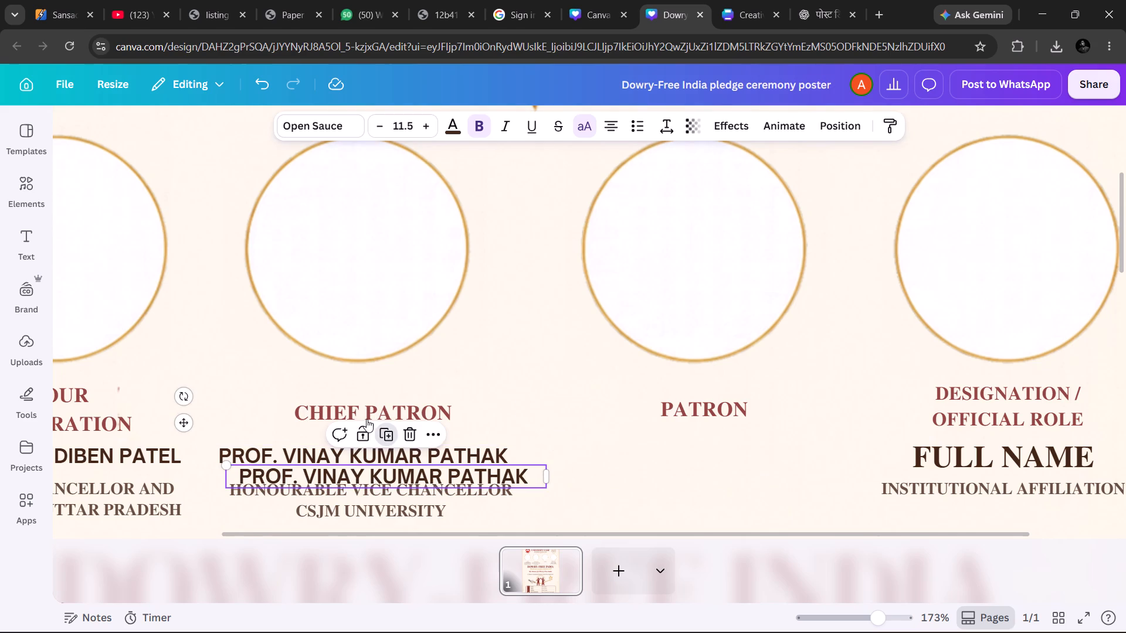
pyautogui.moveTo(440, 475); pyautogui.dragTo(746, 455)
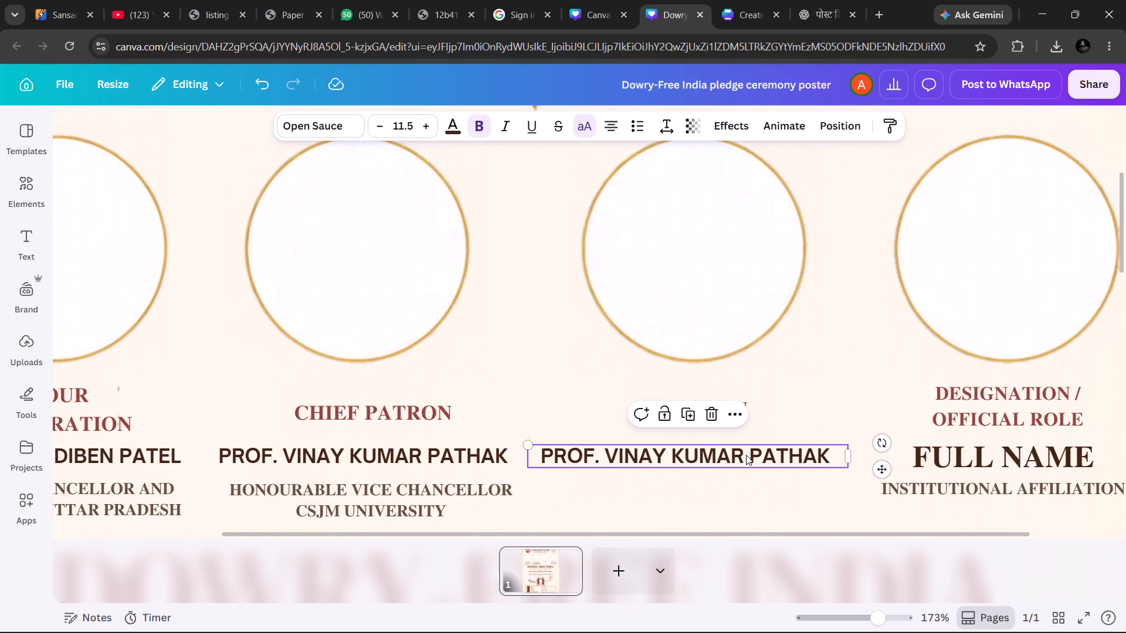
# Replace the copied name after "PROF." with the pro vice chancellor's name in capitals.
pyautogui.click(831, 458)
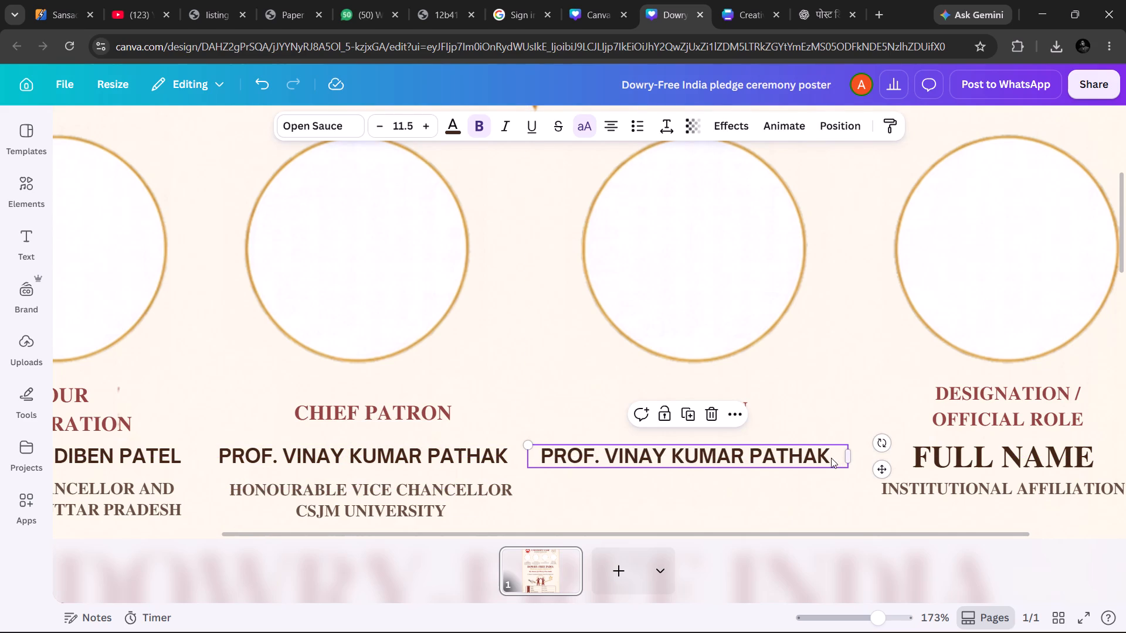
pyautogui.click(831, 458)
pyautogui.press('BackSpace')
pyautogui.press('BackSpace')
pyautogui.press('BackSpace')
pyautogui.press('BackSpace')
pyautogui.press('BackSpace')
pyautogui.press('BackSpace')
pyautogui.press('BackSpace')
pyautogui.press('BackSpace')
pyautogui.press('BackSpace')
pyautogui.press('BackSpace')
pyautogui.press('BackSpace')
pyautogui.press('BackSpace')
pyautogui.press('BackSpace')
pyautogui.press('BackSpace')
pyautogui.press('BackSpace')
pyautogui.press('BackSpace')
pyautogui.press('BackSpace')
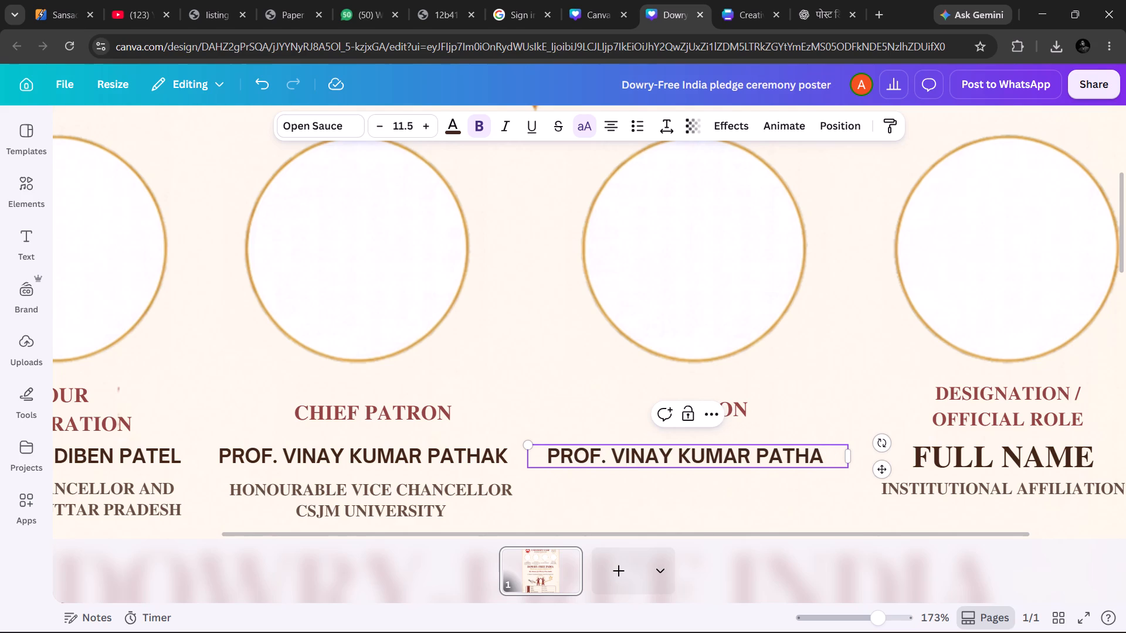
pyautogui.press('BackSpace')
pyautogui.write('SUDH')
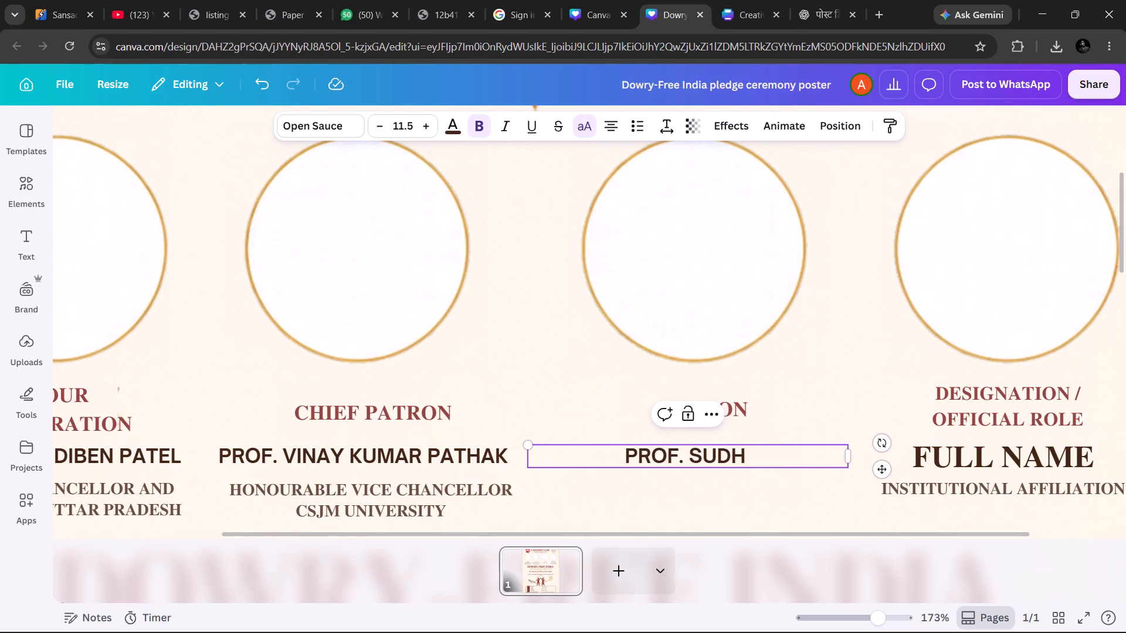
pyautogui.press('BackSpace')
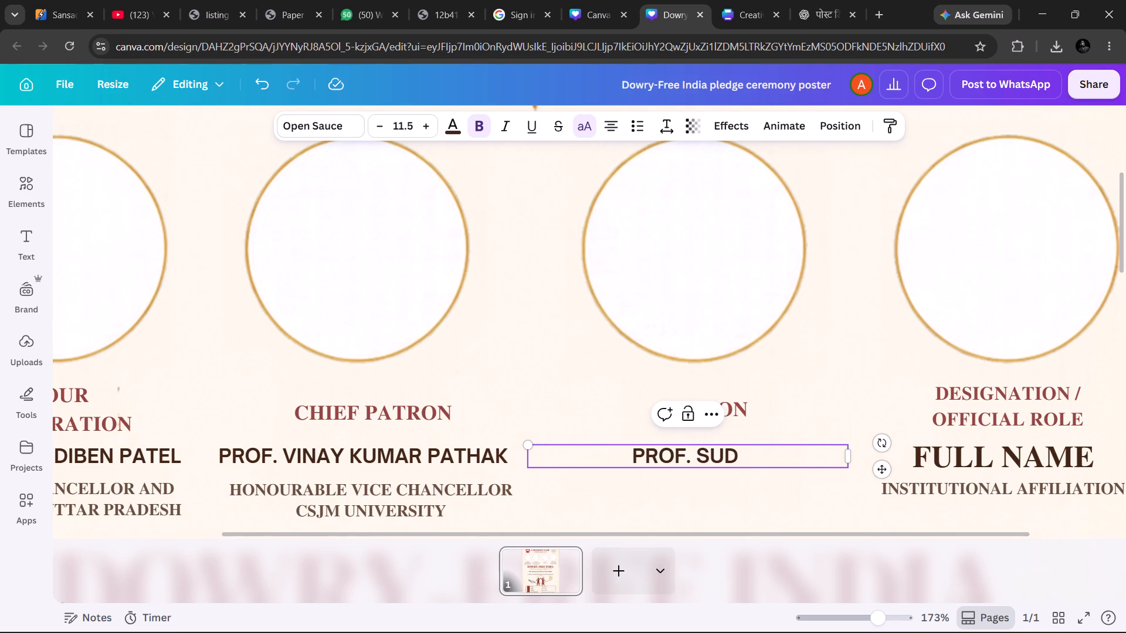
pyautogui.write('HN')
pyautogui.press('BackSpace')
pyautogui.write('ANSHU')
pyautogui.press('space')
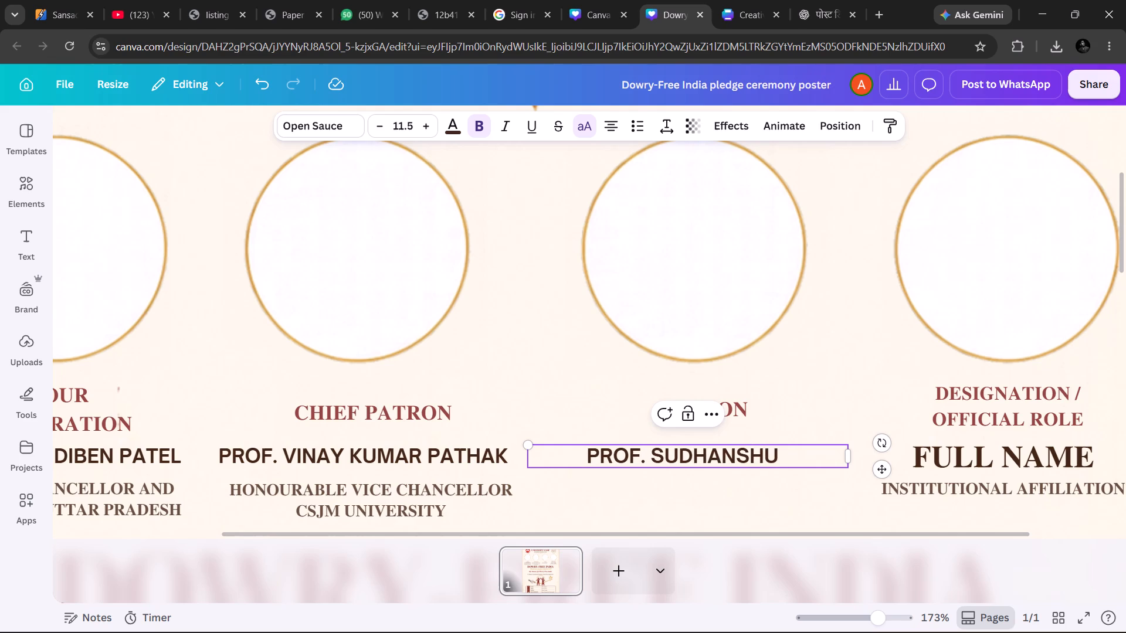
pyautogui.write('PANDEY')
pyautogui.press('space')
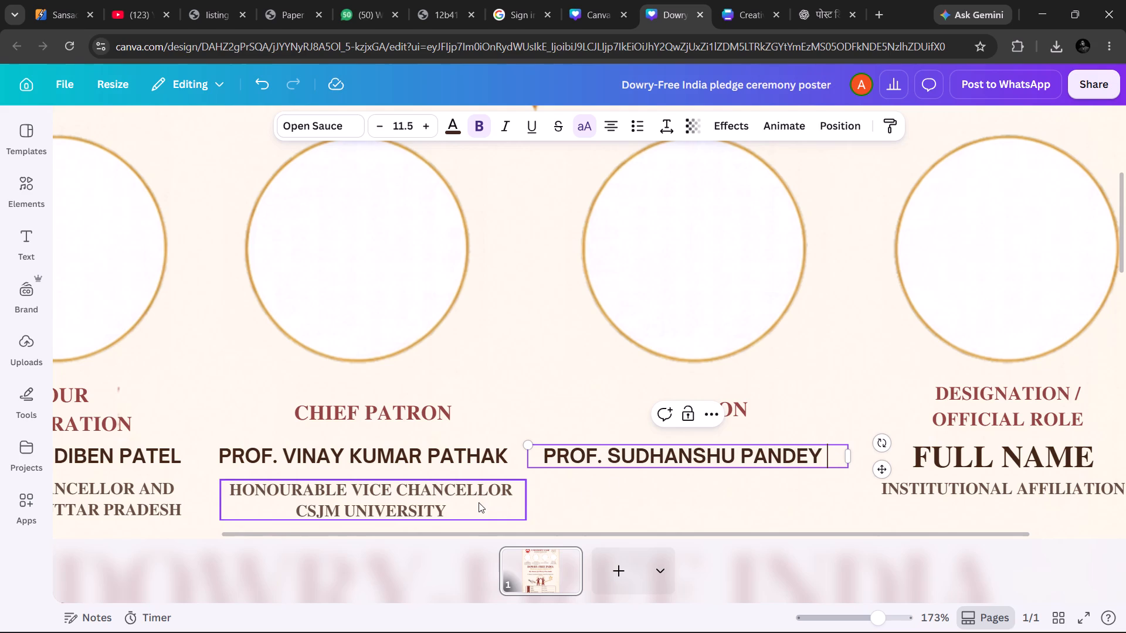
# Duplicate the "HONOURABLE VICE CHANCELLOR CSJM UNIVERSITY" text and place the copy beneath the patron's name.
pyautogui.click(479, 502)
pyautogui.click(375, 454)
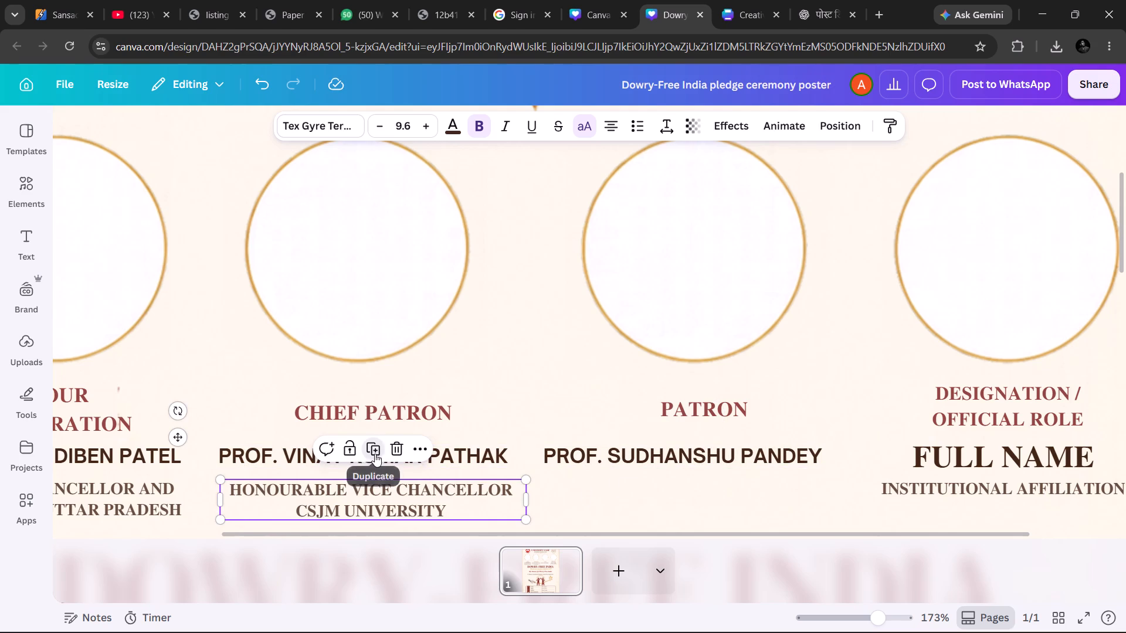
pyautogui.moveTo(481, 514); pyautogui.dragTo(767, 479)
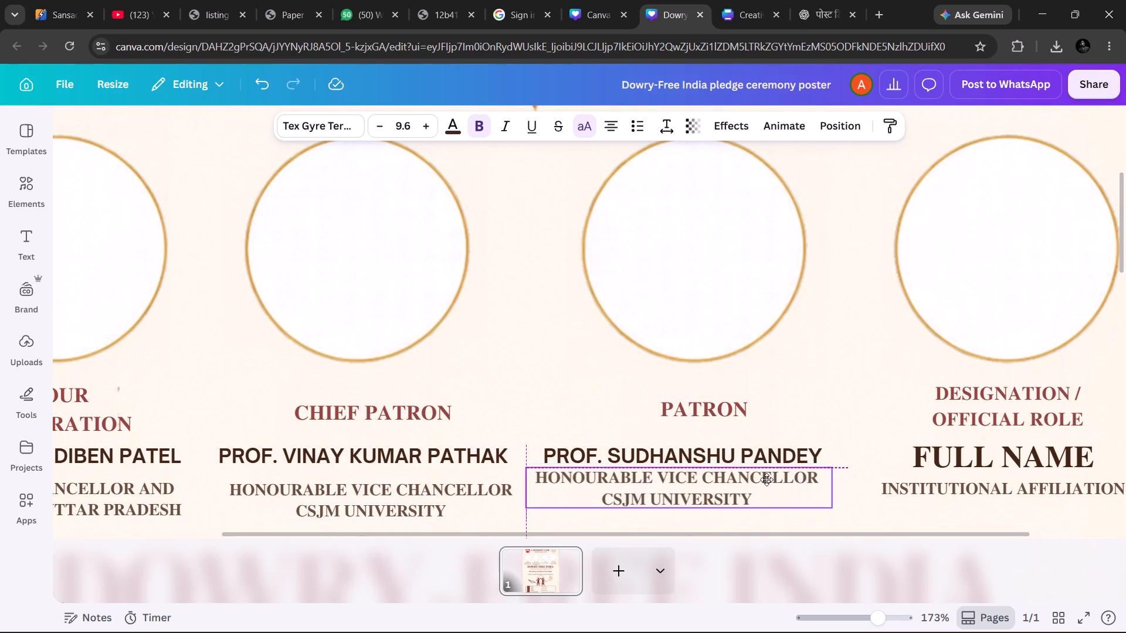
pyautogui.moveTo(767, 479); pyautogui.dragTo(767, 492)
pyautogui.moveTo(767, 492); pyautogui.dragTo(775, 492)
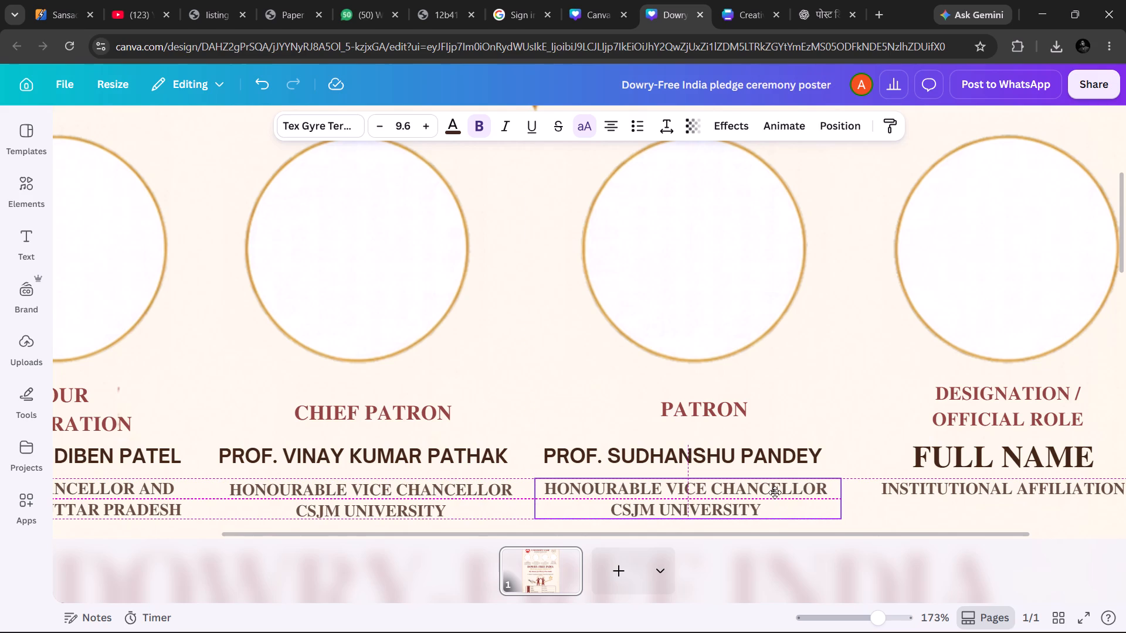
pyautogui.moveTo(775, 492); pyautogui.dragTo(778, 491)
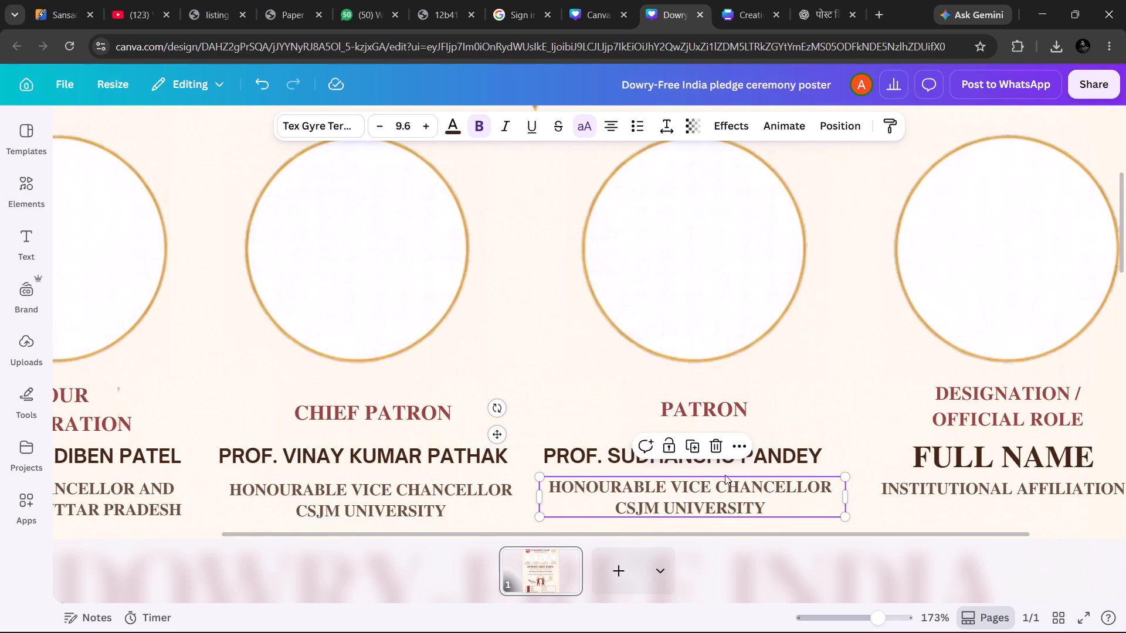
# Change the copied title to "HONOURABLE PRO VICE CHANCELLOR" and widen its box so the title fits on one line above "CSJM UNIVERSITY".
pyautogui.click(671, 482)
pyautogui.click(671, 482)
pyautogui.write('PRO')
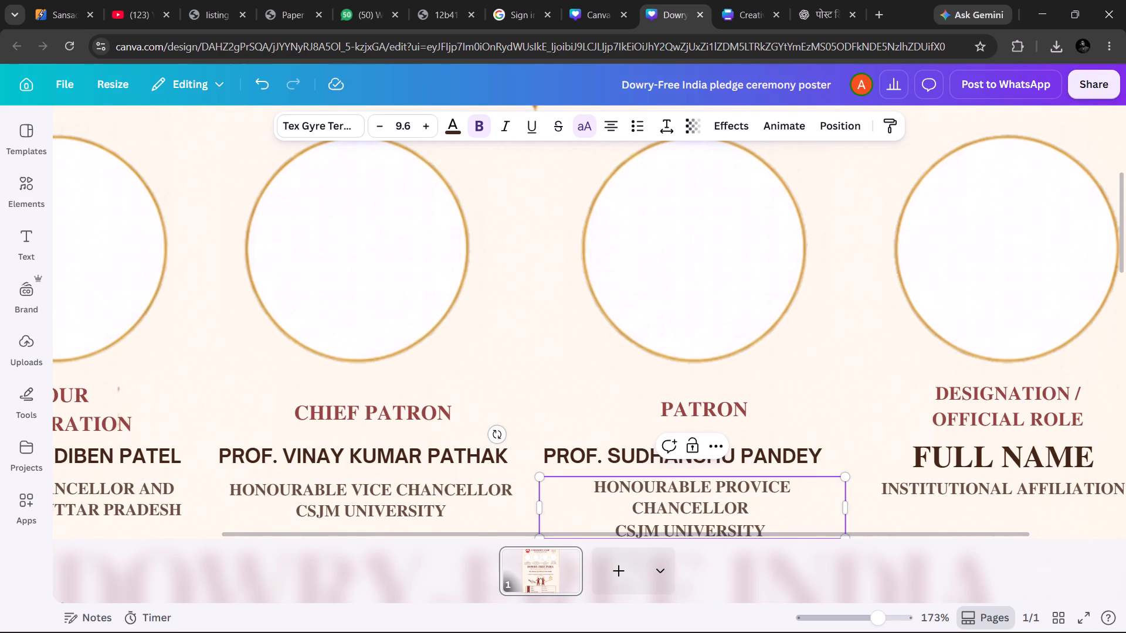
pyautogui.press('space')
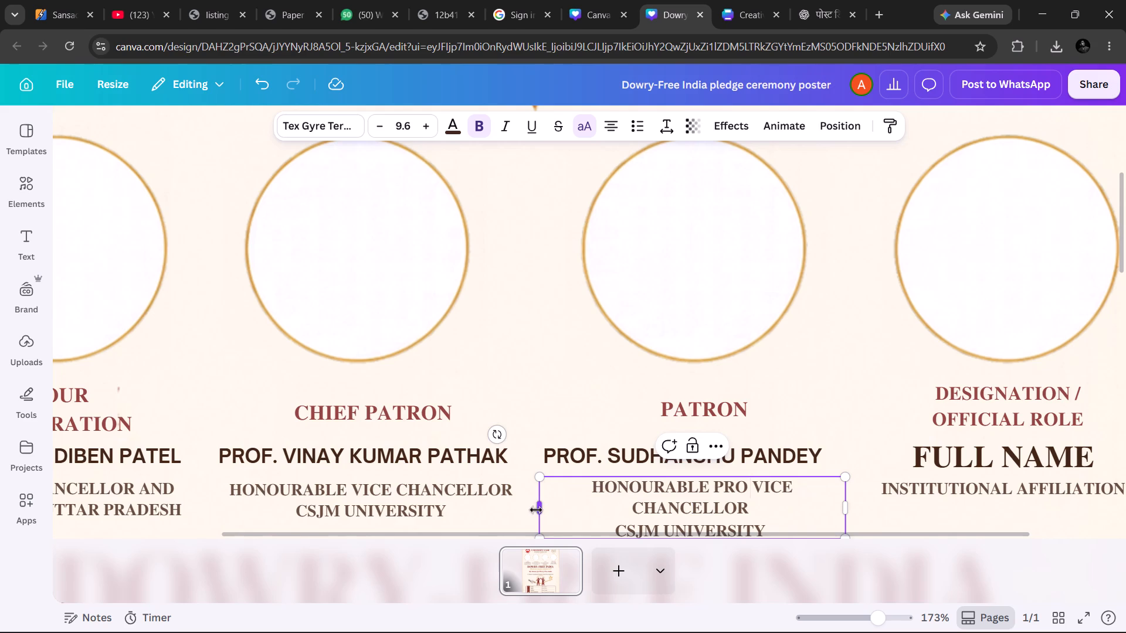
pyautogui.moveTo(536, 510); pyautogui.dragTo(511, 507)
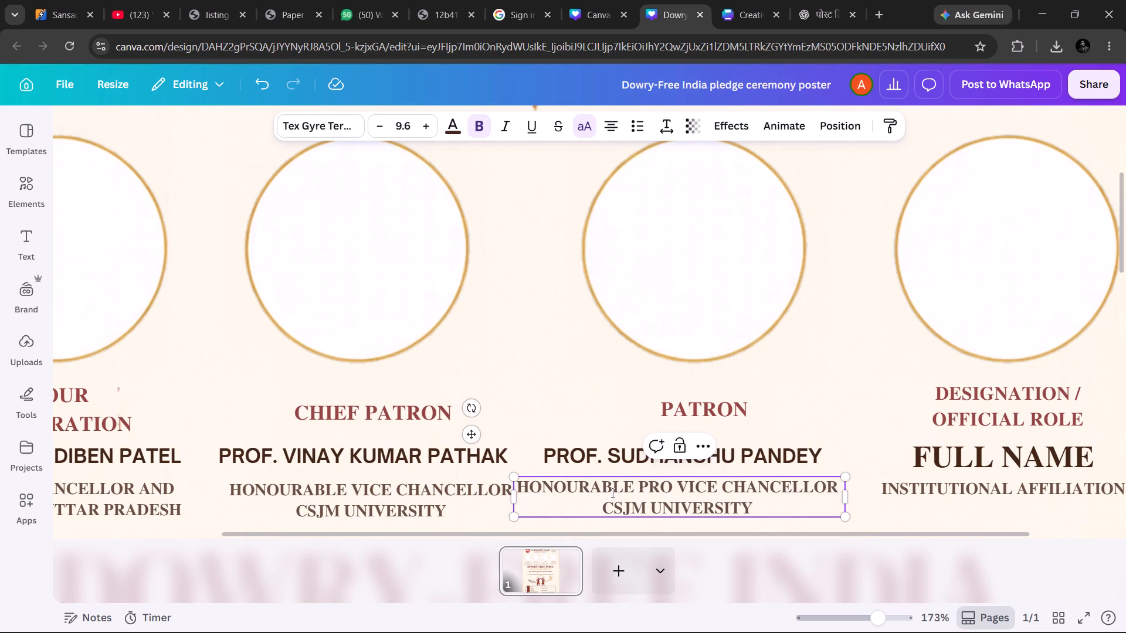
pyautogui.click(490, 527)
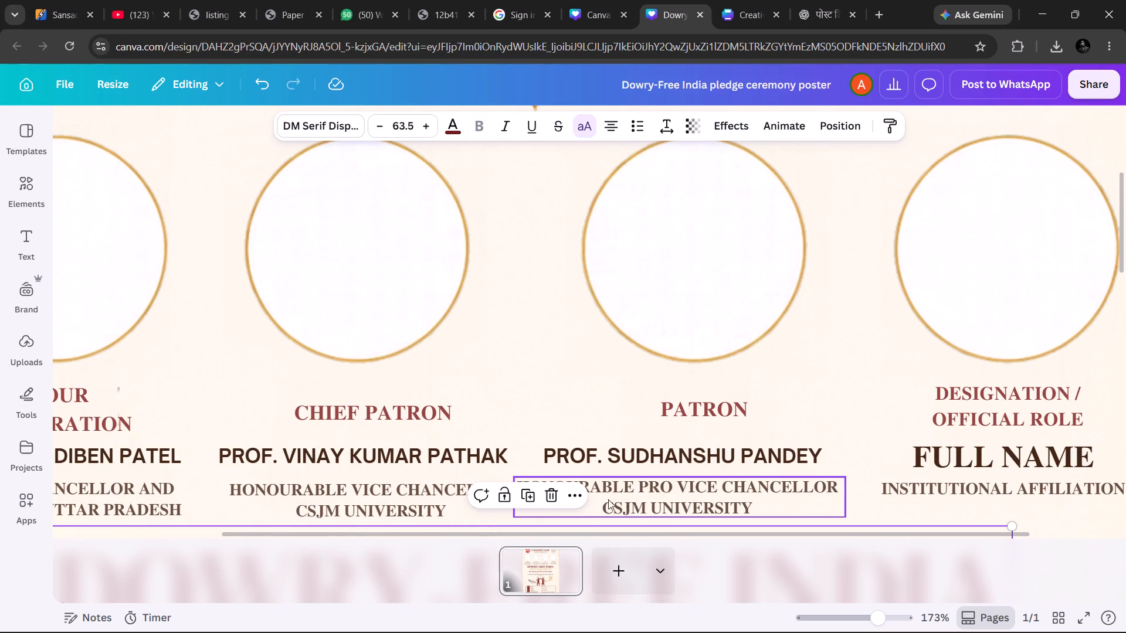
# Shift the patron's name and the "HONOURABLE PRO VICE CHANCELLOR CSJM UNIVERSITY" text slightly right to centre them beneath "PATRON".
pyautogui.moveTo(639, 500); pyautogui.dragTo(650, 504)
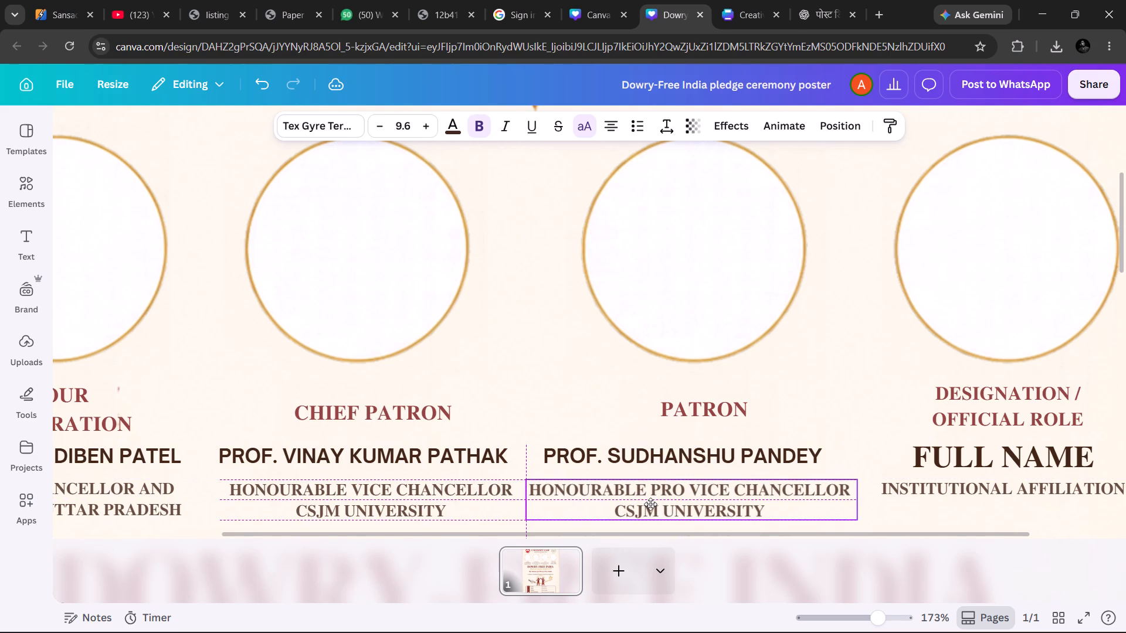
pyautogui.moveTo(650, 504); pyautogui.dragTo(651, 505)
pyautogui.click(927, 566)
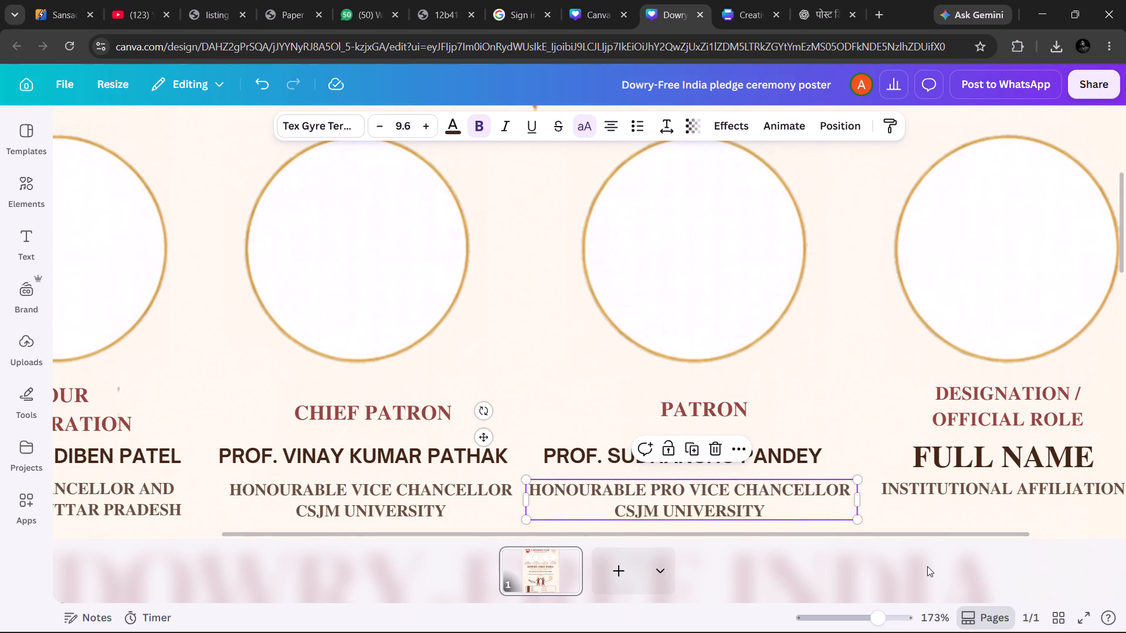
pyautogui.click(859, 406)
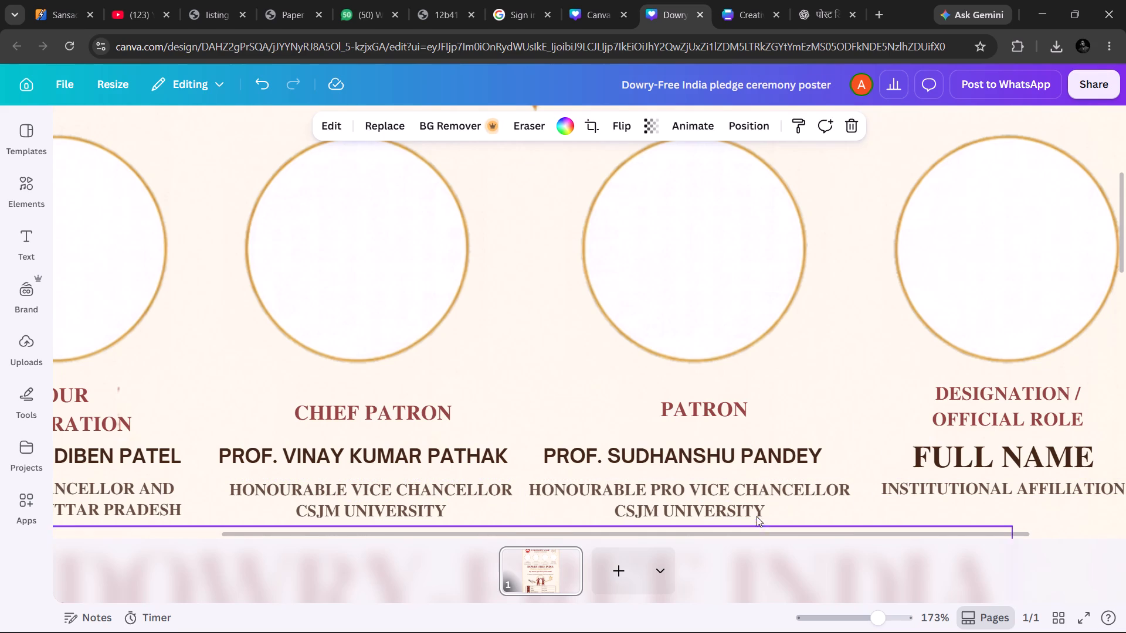
pyautogui.moveTo(729, 458); pyautogui.dragTo(754, 458)
pyautogui.moveTo(773, 487); pyautogui.dragTo(782, 486)
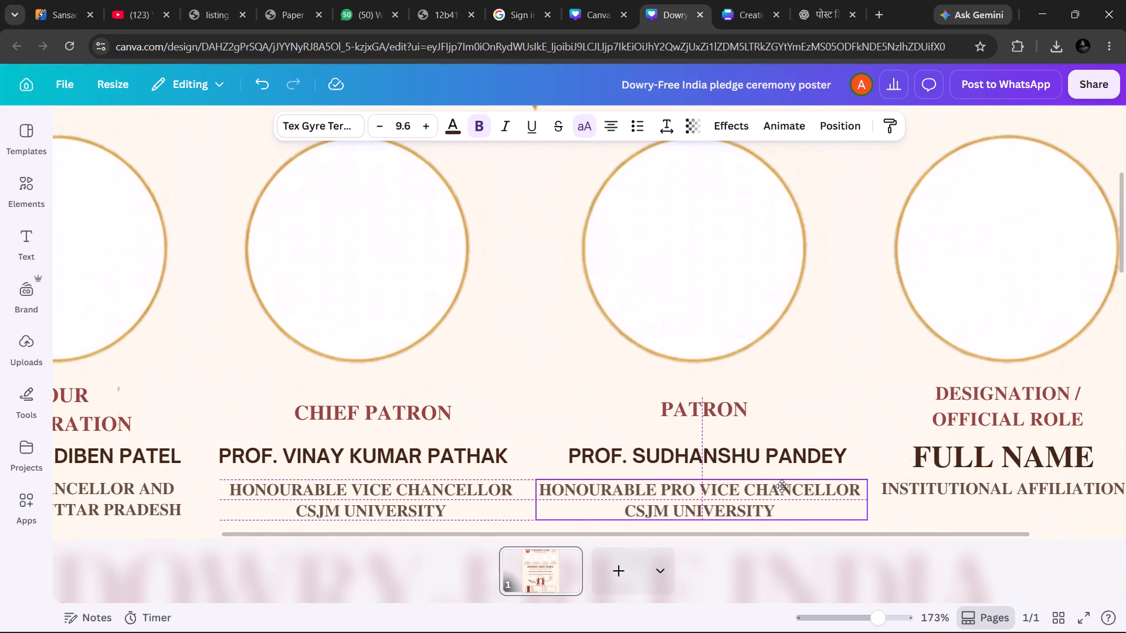
pyautogui.moveTo(782, 486); pyautogui.dragTo(784, 485)
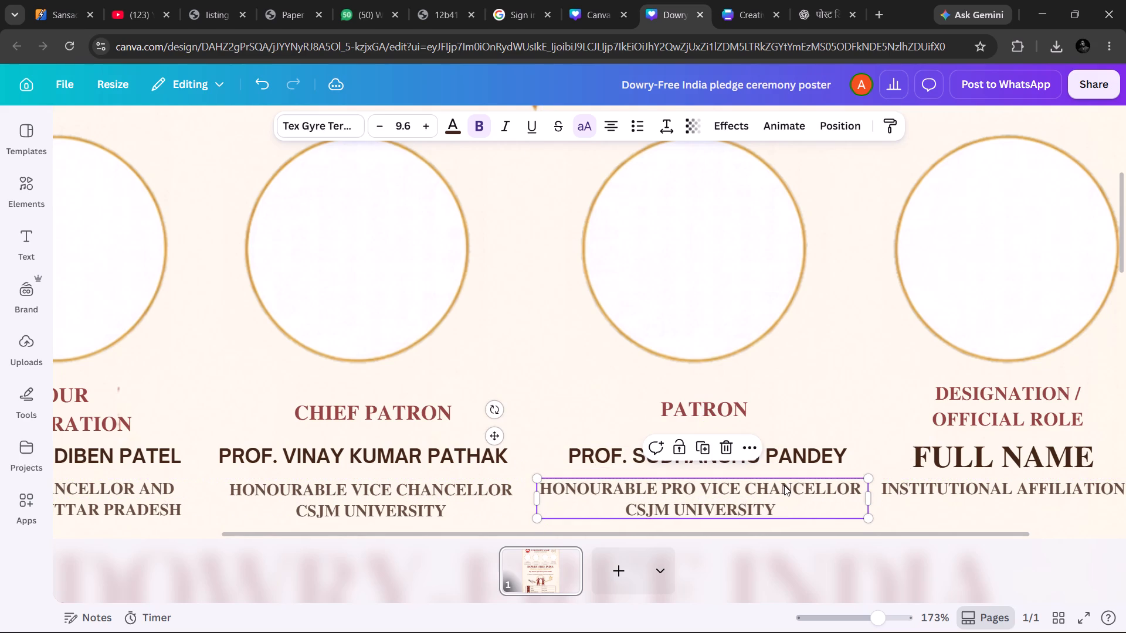
pyautogui.click(804, 407)
# Nudge the "HONOURABLE VICE CHANCELLOR CSJM UNIVERSITY" text slightly left beneath the vice chancellor's name.
pyautogui.hscroll(-1, 804, 407)
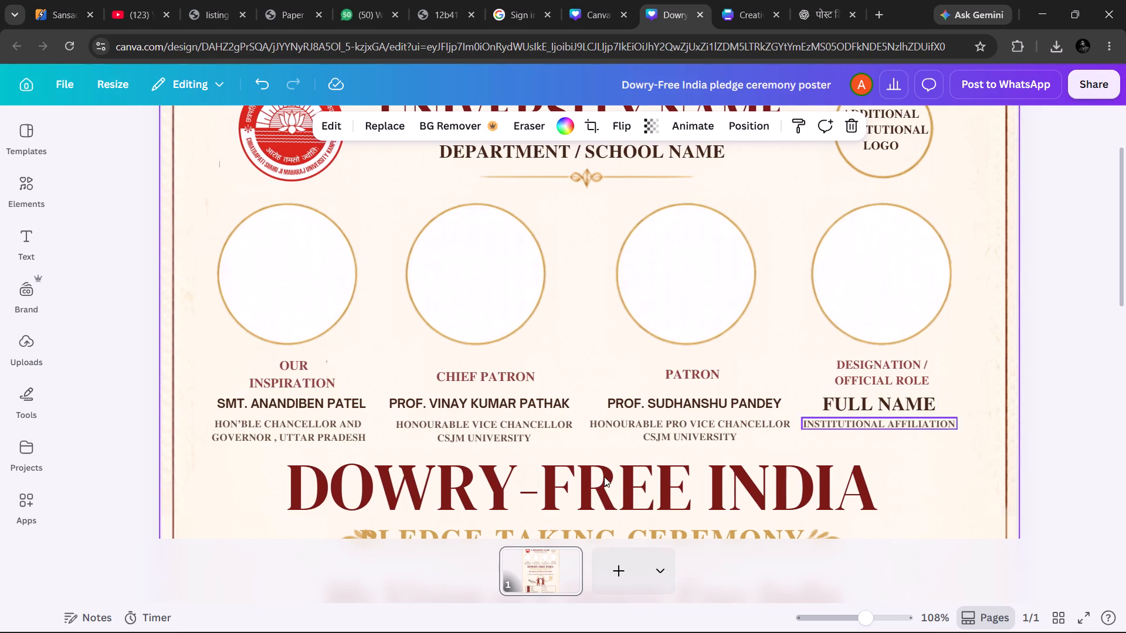
pyautogui.click(541, 429)
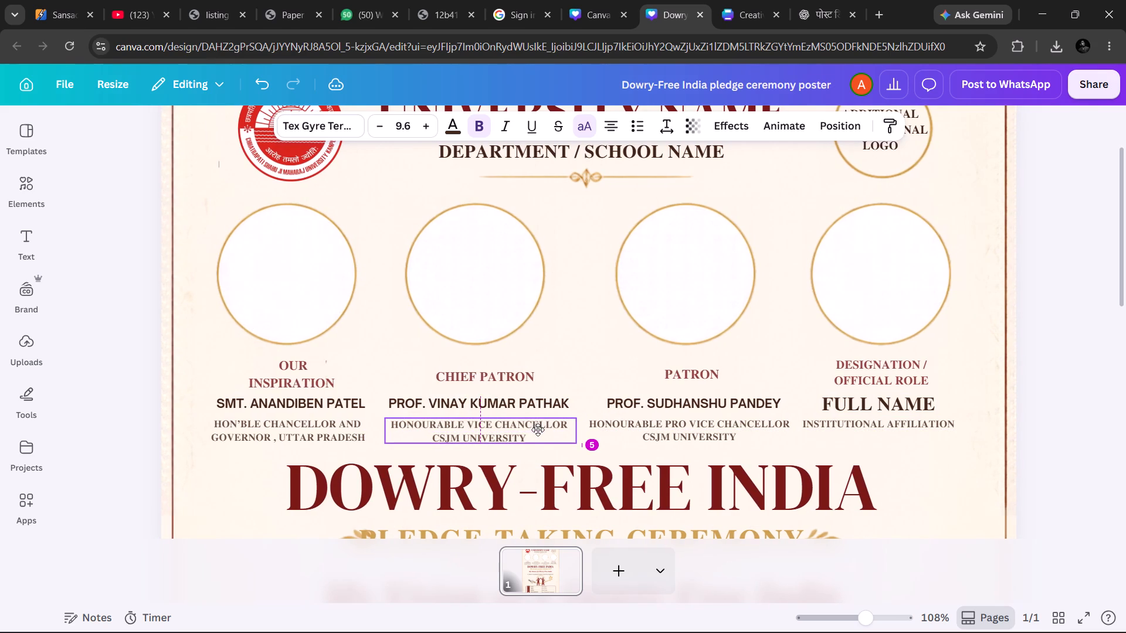
pyautogui.click(581, 318)
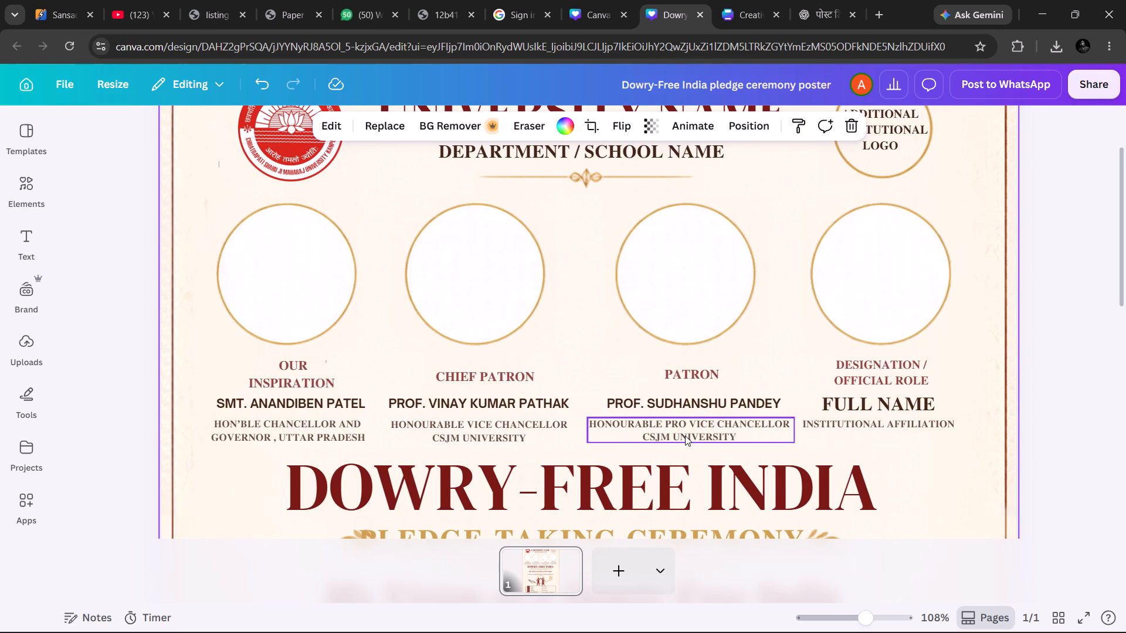
# Delete the "DESIGNATION / OFFICIAL ROLE" placeholder beneath the fourth photo circle.
pyautogui.click(852, 384)
pyautogui.press('Delete')
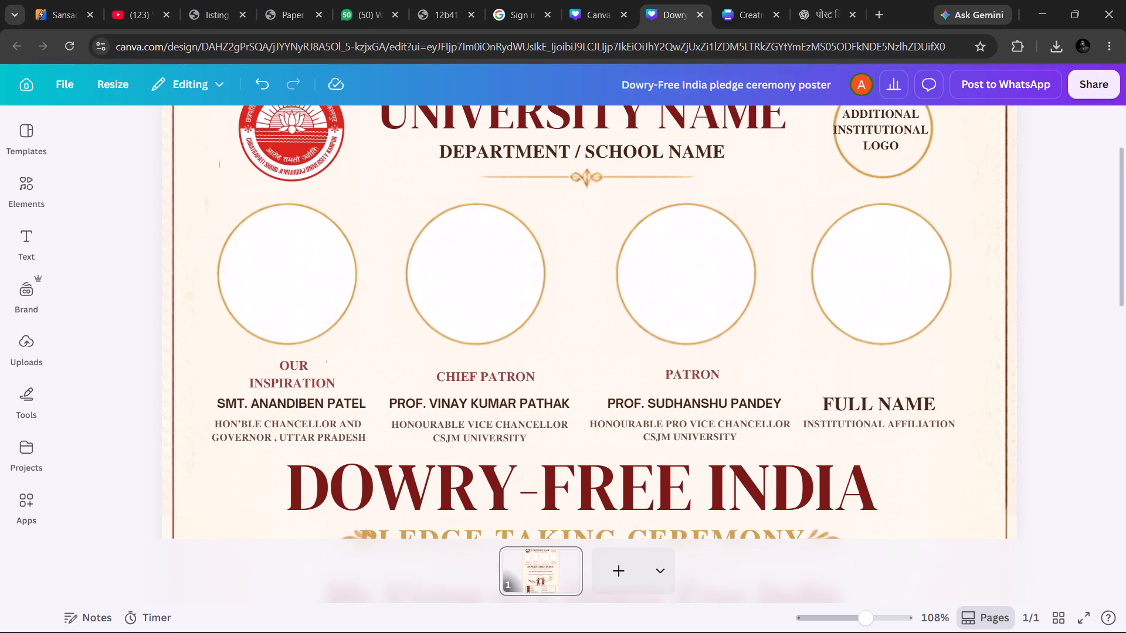
# Delete the "FULL NAME" and "INSTITUTIONAL AFFILIATION" placeholders beneath the fourth photo circle.
pyautogui.click(874, 404)
pyautogui.press('Delete')
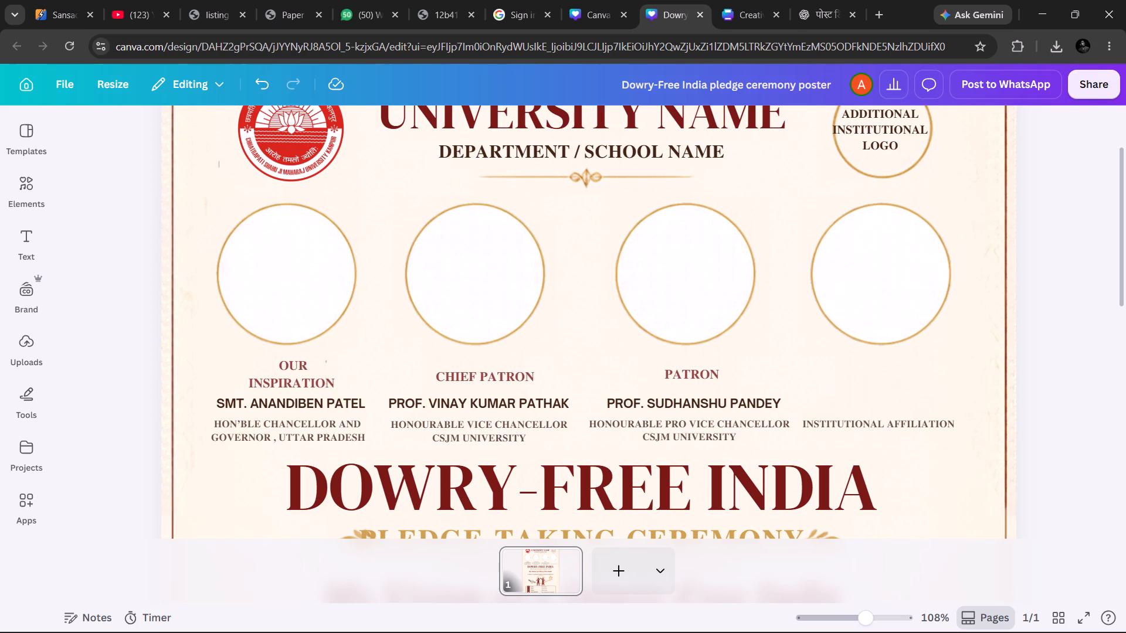
pyautogui.click(888, 421)
pyautogui.press('Delete')
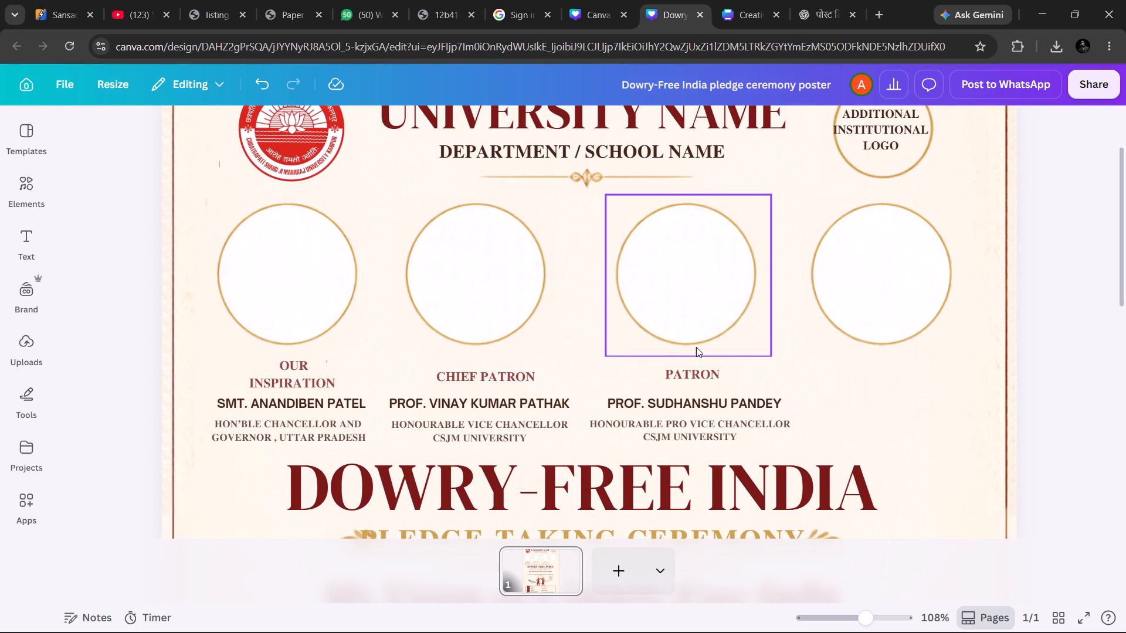
# Duplicate the "PATRON" label, place the copy beneath the fourth photo circle, and change its text to "CO- PATRON".
pyautogui.click(696, 364)
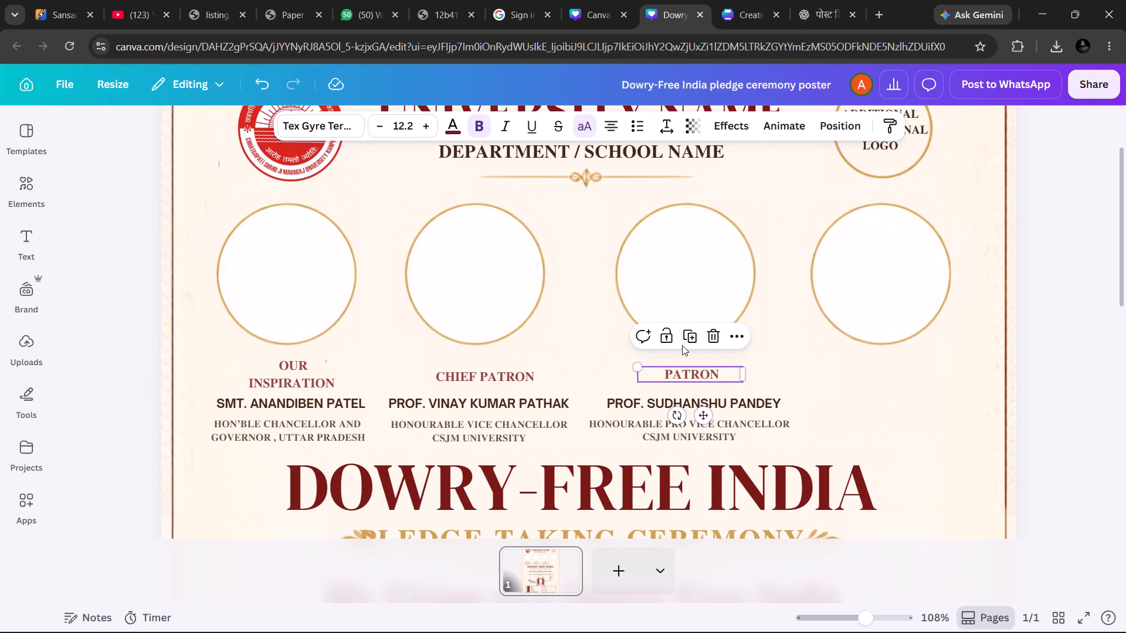
pyautogui.click(686, 339)
pyautogui.moveTo(711, 381); pyautogui.dragTo(835, 386)
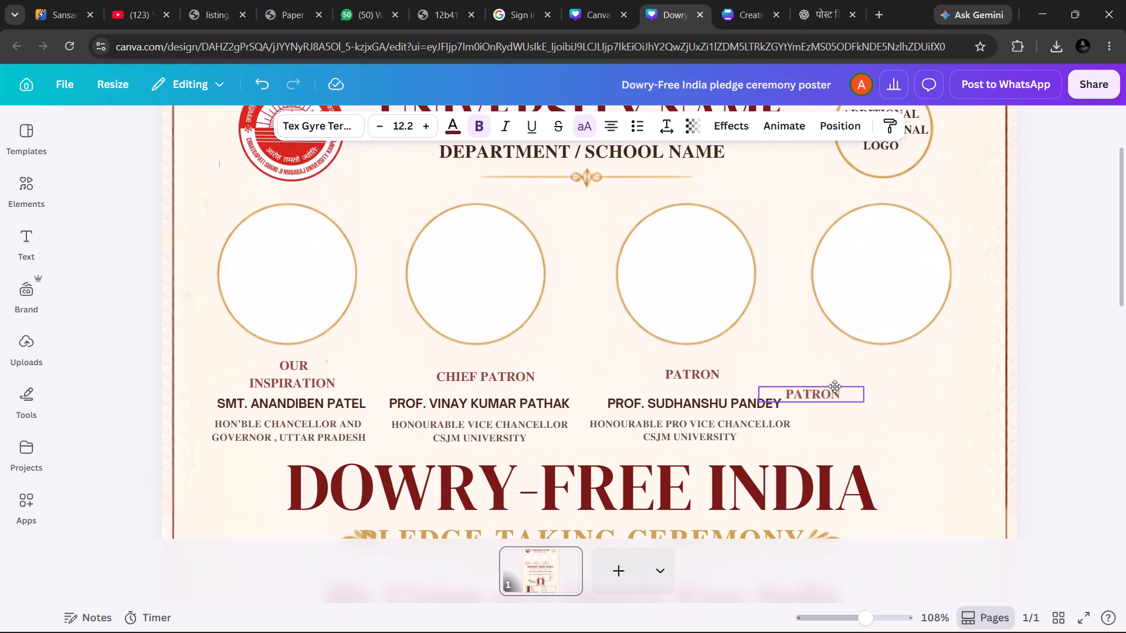
pyautogui.moveTo(835, 386); pyautogui.dragTo(877, 369)
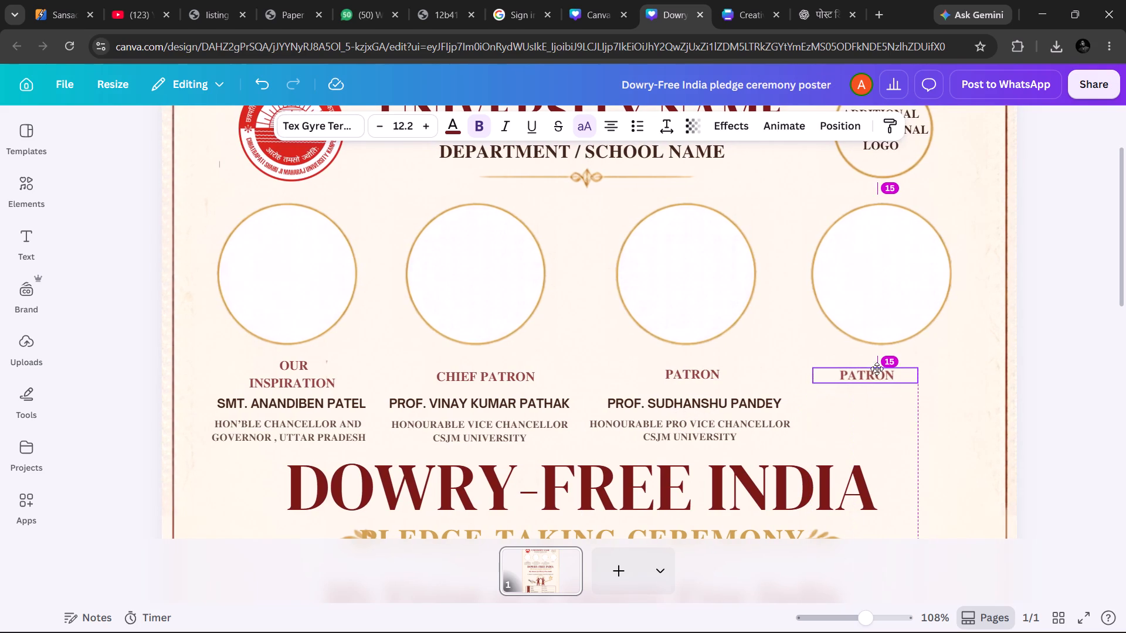
pyautogui.moveTo(877, 369); pyautogui.dragTo(881, 369)
pyautogui.click(836, 375)
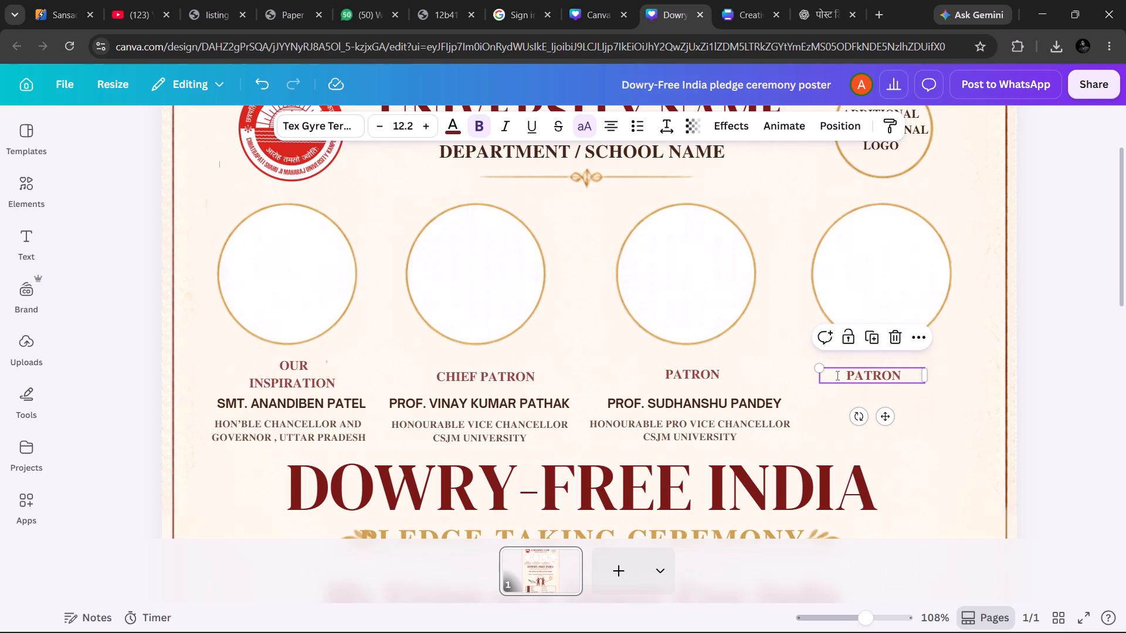
pyautogui.click(836, 375)
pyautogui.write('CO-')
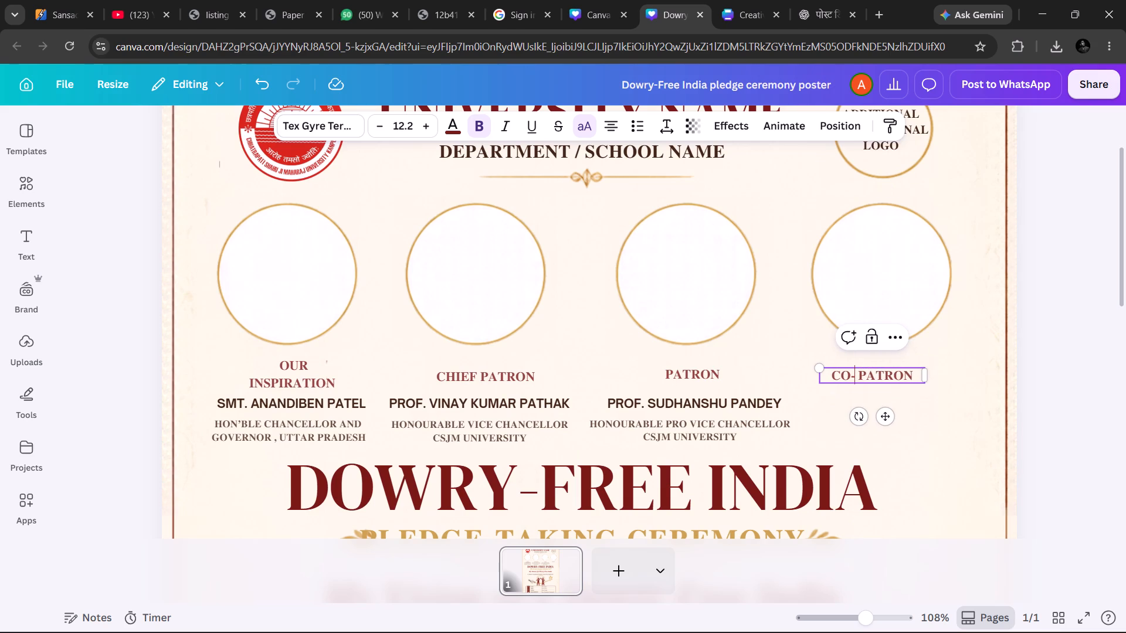
# Duplicate the patron's name beneath "CO- PATRON", replace it with the co-patron's name, and turn off its uppercase formatting.
pyautogui.click(748, 401)
pyautogui.click(697, 365)
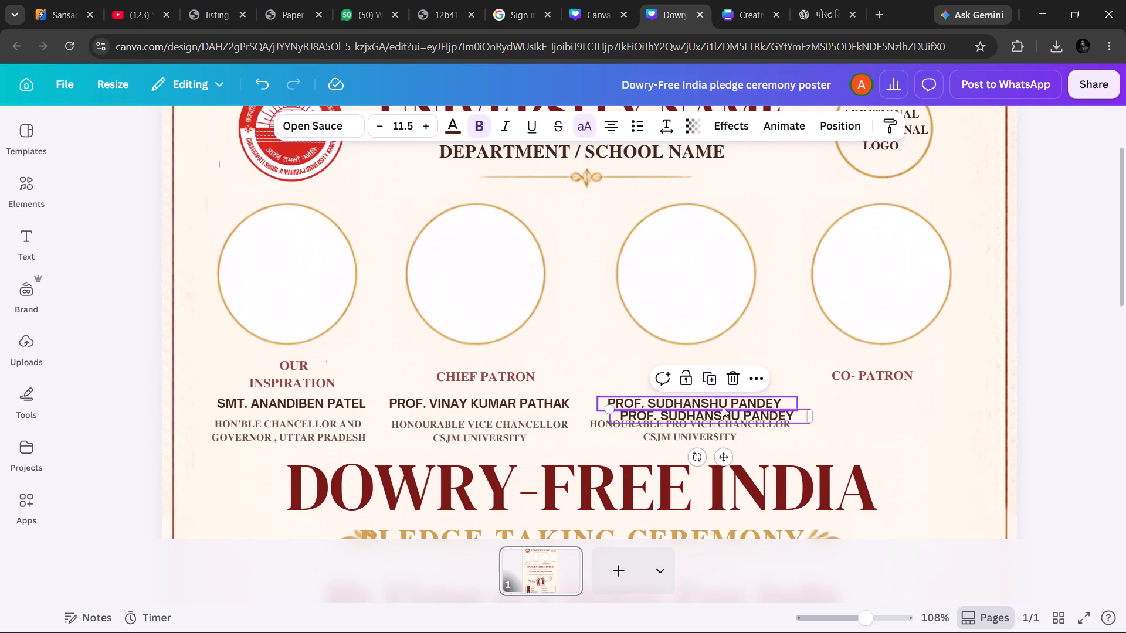
pyautogui.moveTo(728, 413); pyautogui.dragTo(913, 397)
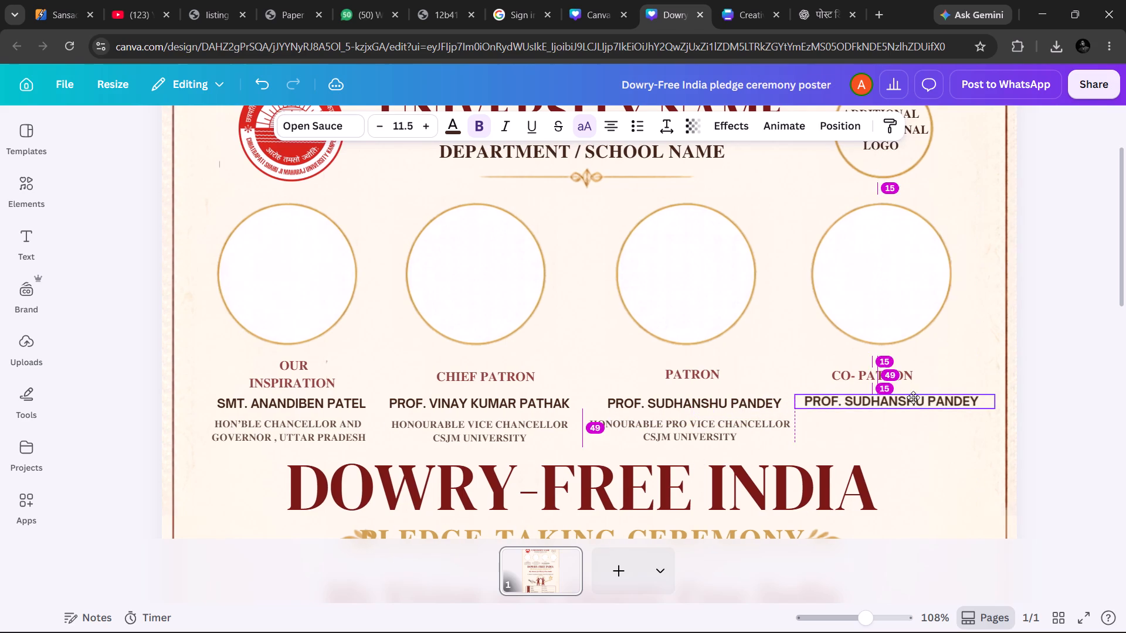
pyautogui.moveTo(913, 397); pyautogui.dragTo(909, 400)
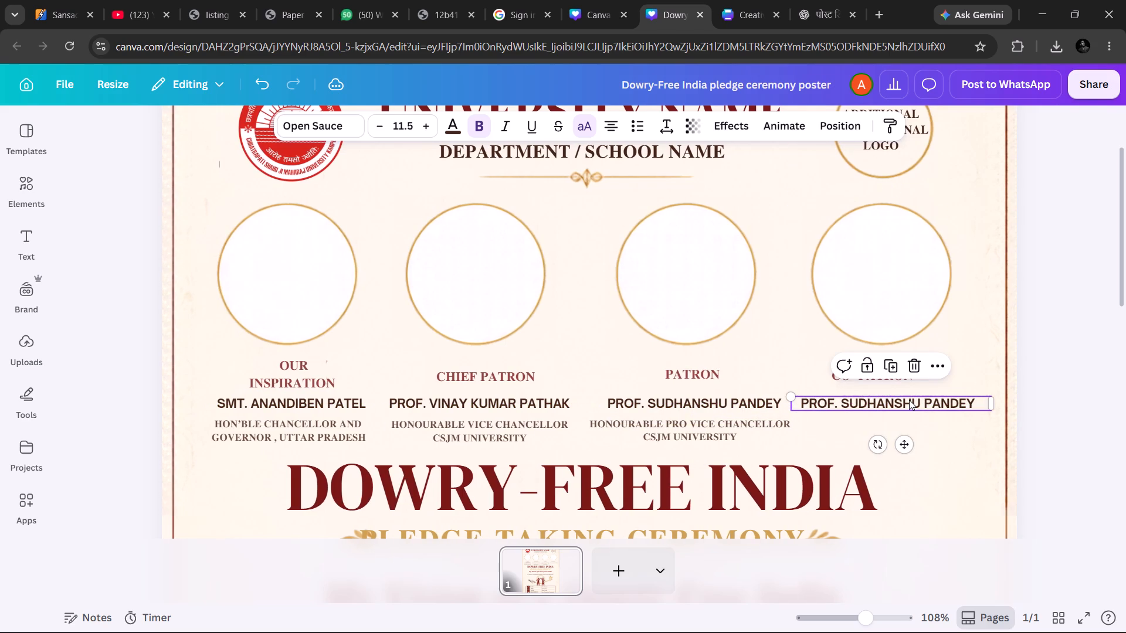
pyautogui.click(913, 401)
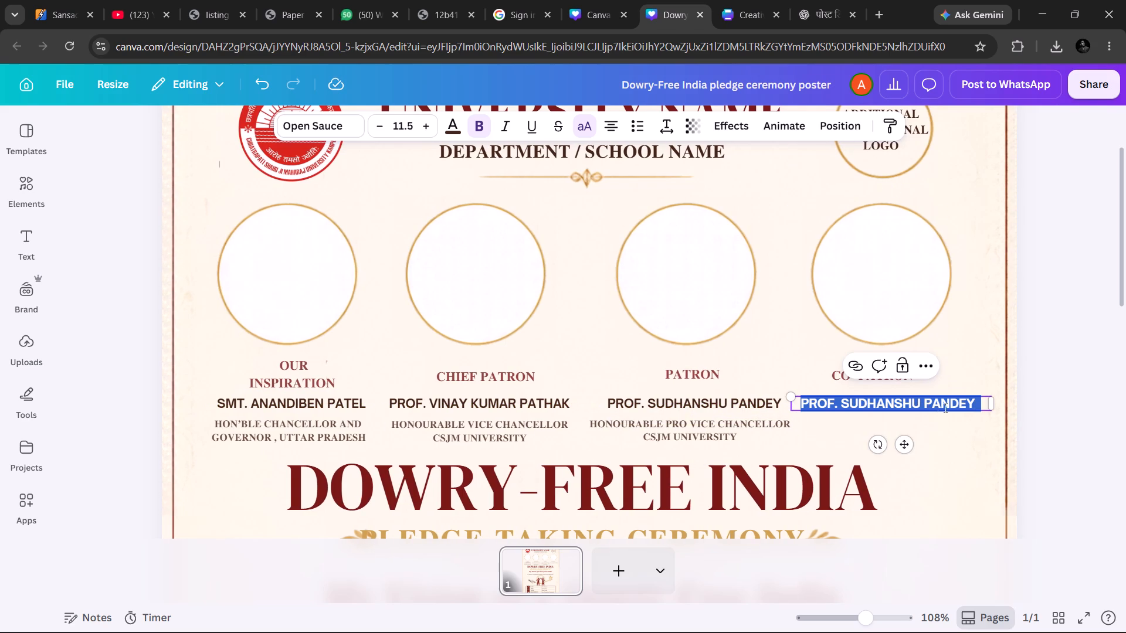
pyautogui.press('BackSpace')
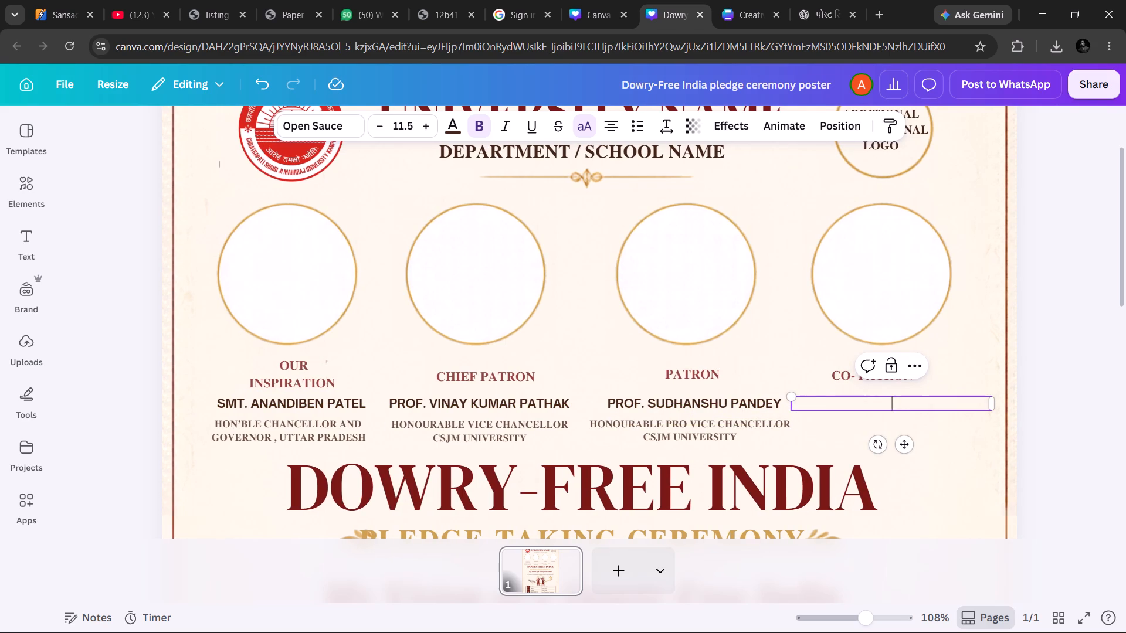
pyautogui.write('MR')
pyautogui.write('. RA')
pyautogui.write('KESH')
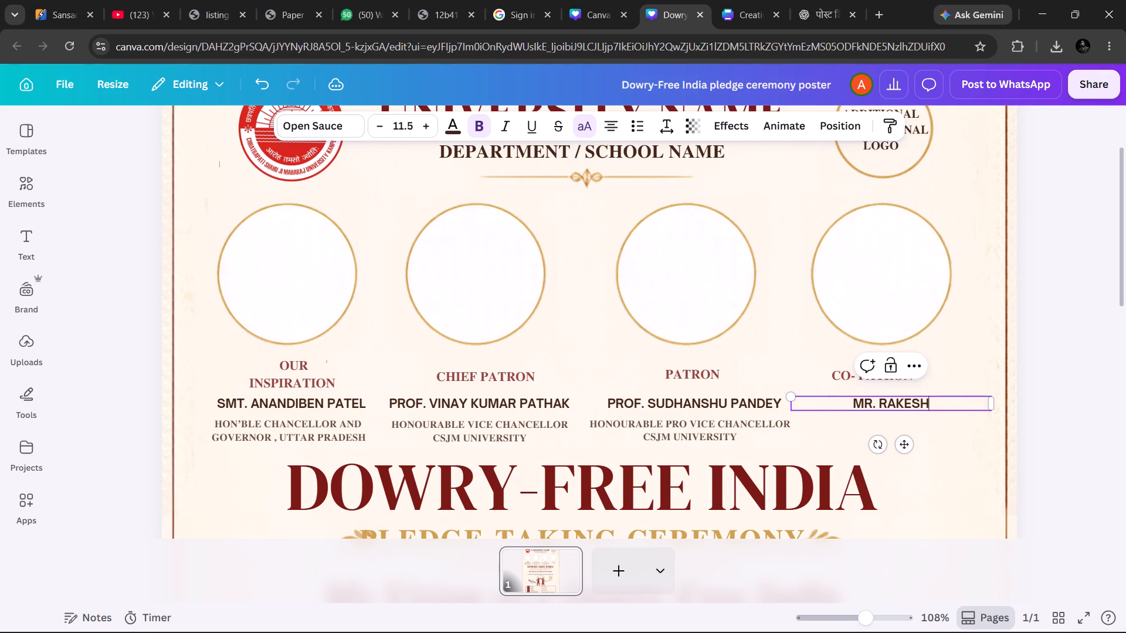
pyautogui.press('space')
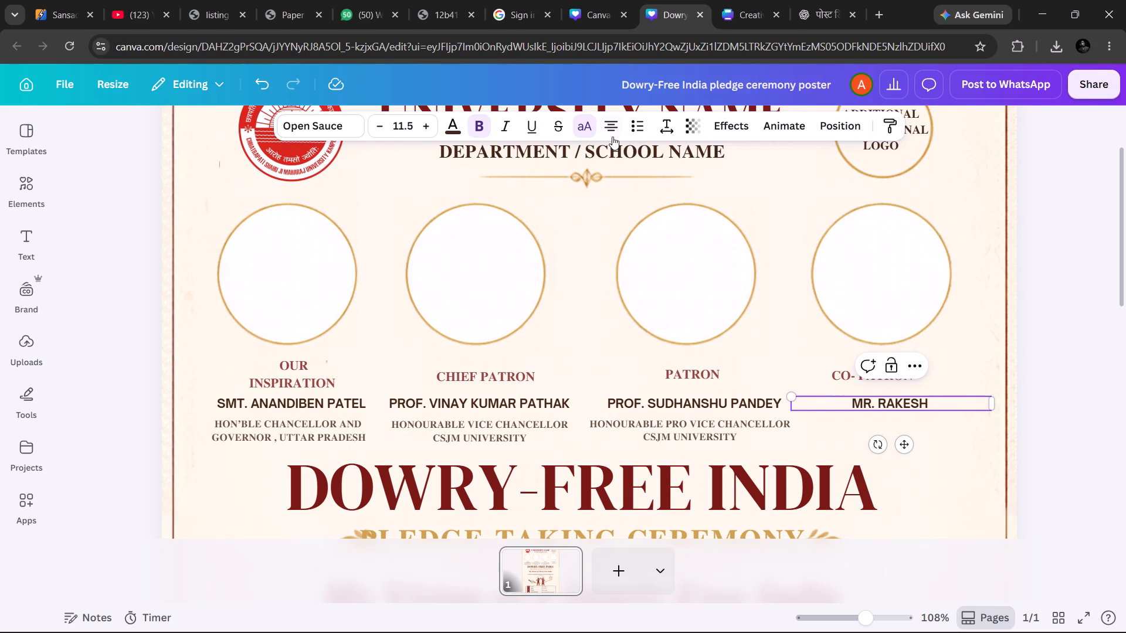
pyautogui.click(588, 129)
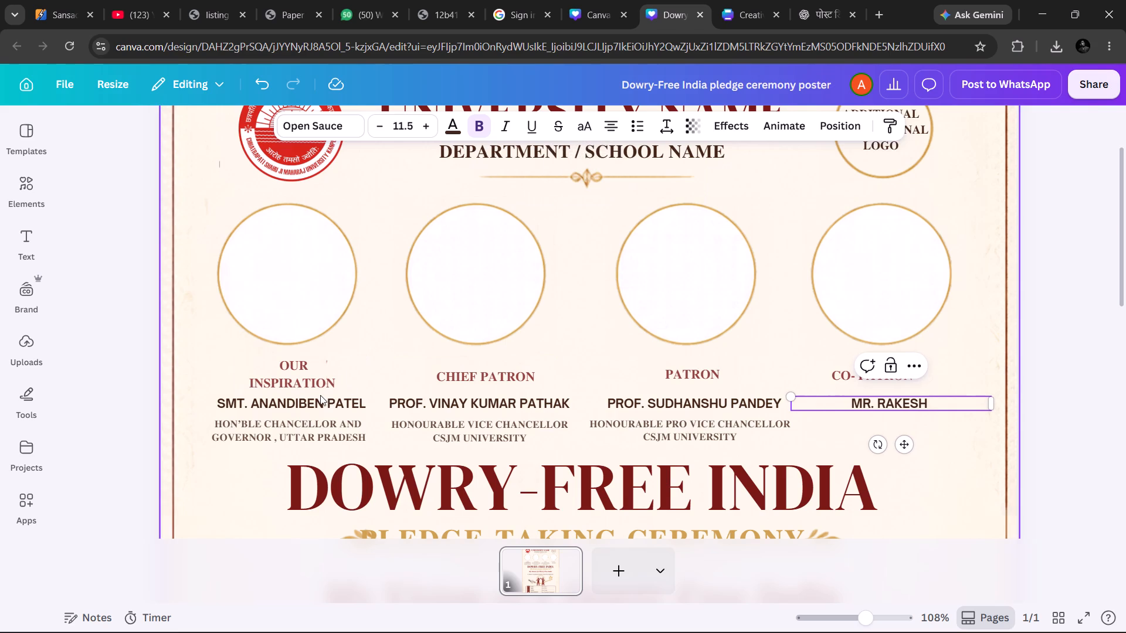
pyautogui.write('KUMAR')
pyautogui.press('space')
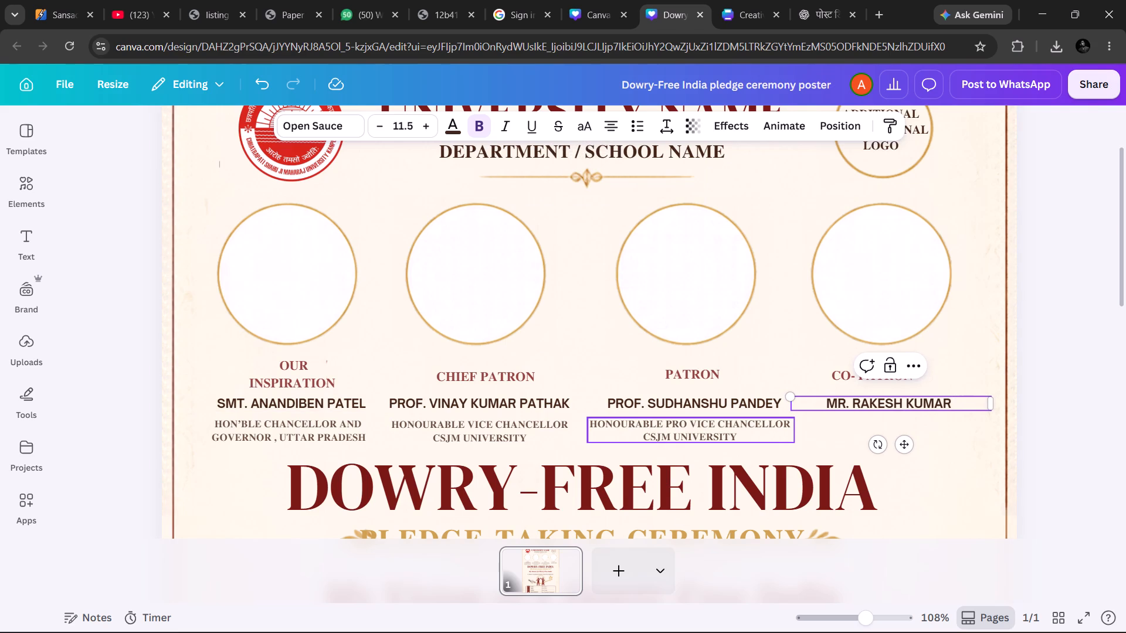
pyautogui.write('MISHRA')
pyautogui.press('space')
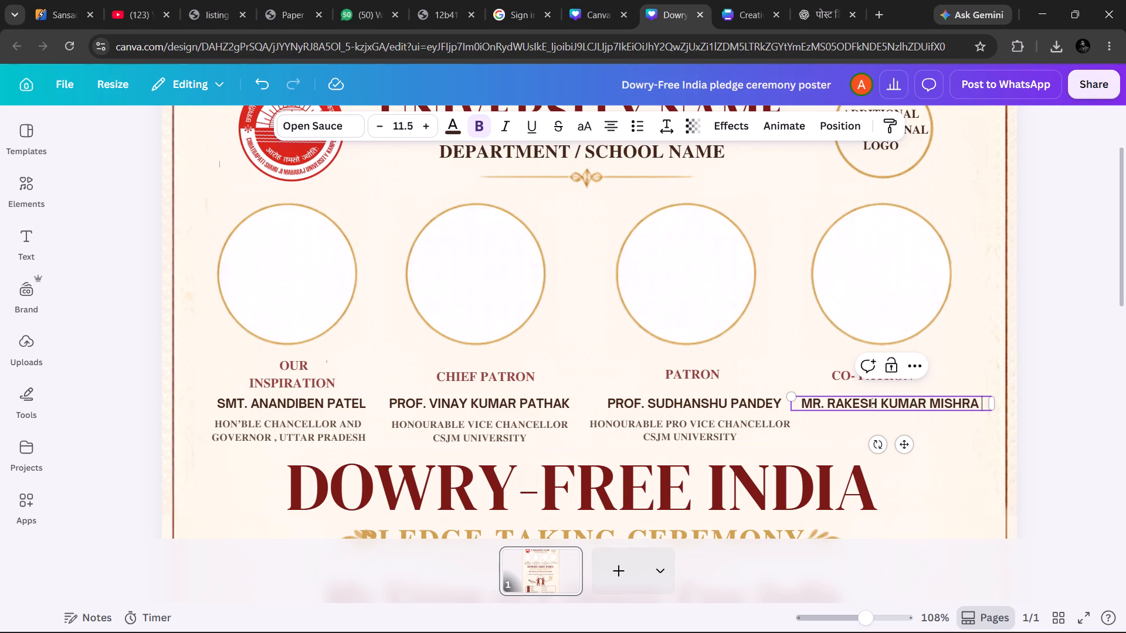
# Duplicate the patron's "HONOURABLE PRO VICE CHANCELLOR CSJM UNIVERSITY" designation and place the copy beneath the co-patron's name.
pyautogui.click(775, 428)
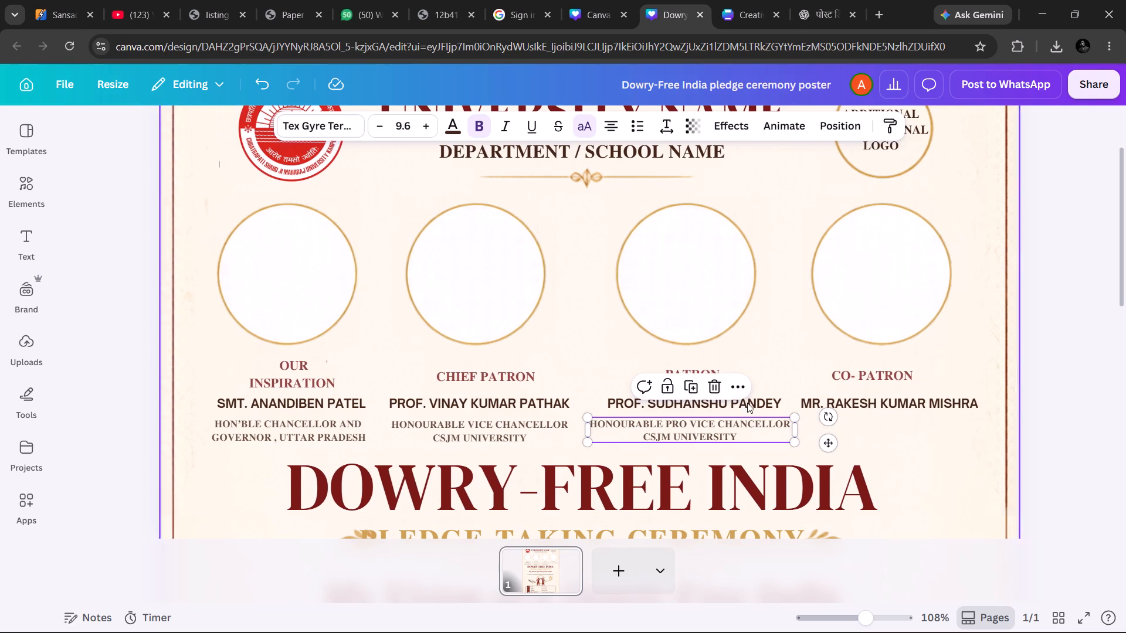
pyautogui.click(696, 387)
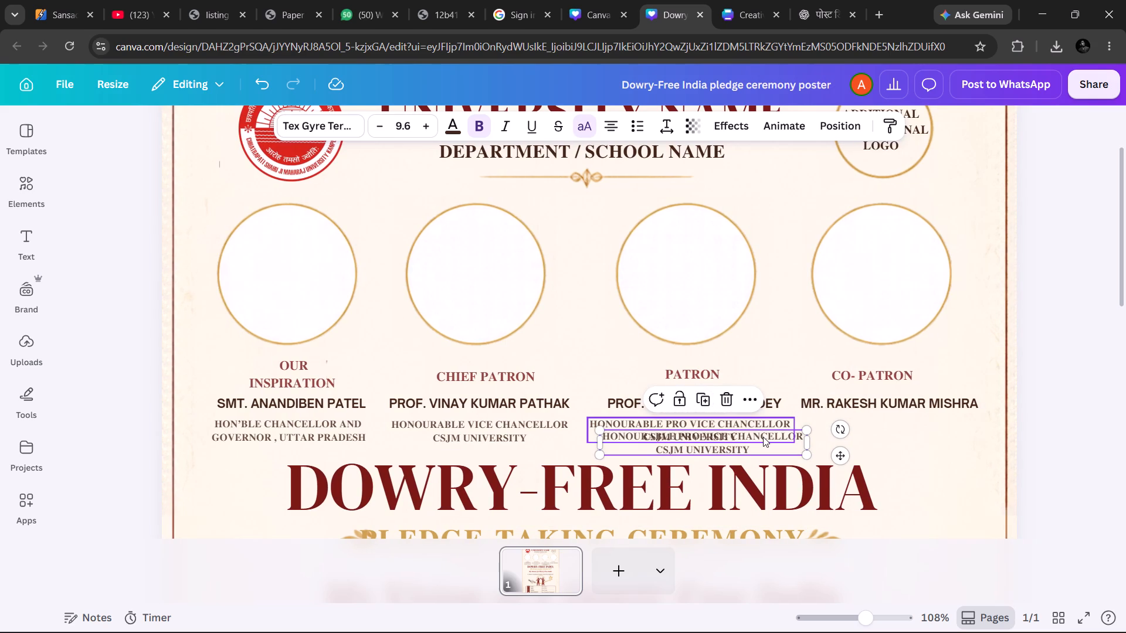
pyautogui.moveTo(769, 444); pyautogui.dragTo(962, 430)
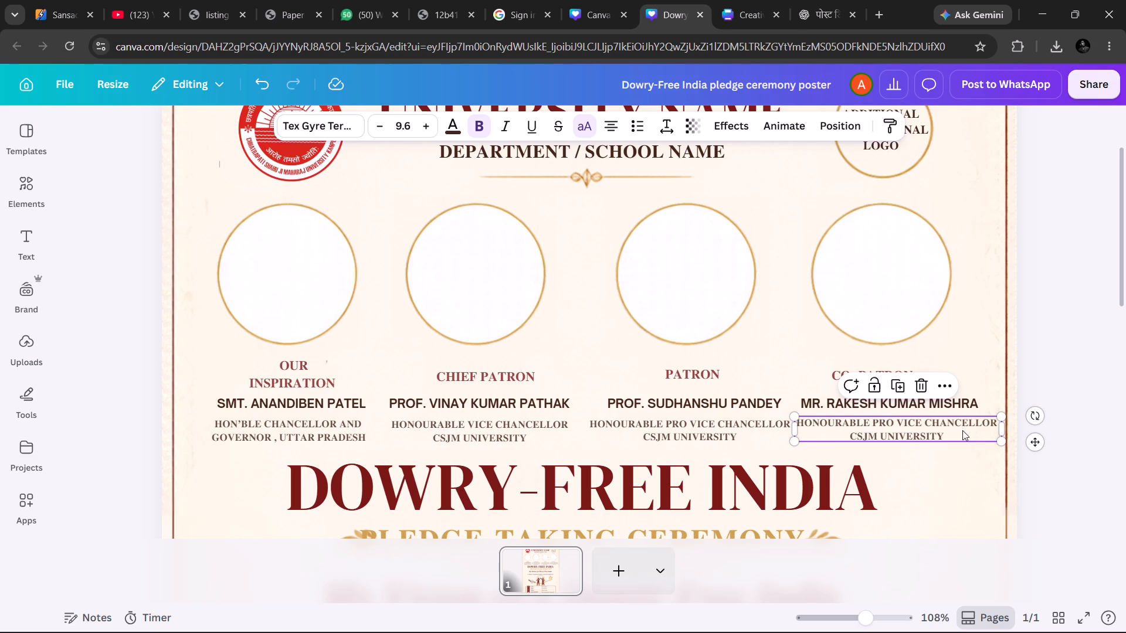
# Shift the patron's original designation slightly left, away from the co-patron's designation.
pyautogui.moveTo(708, 431); pyautogui.dragTo(702, 432)
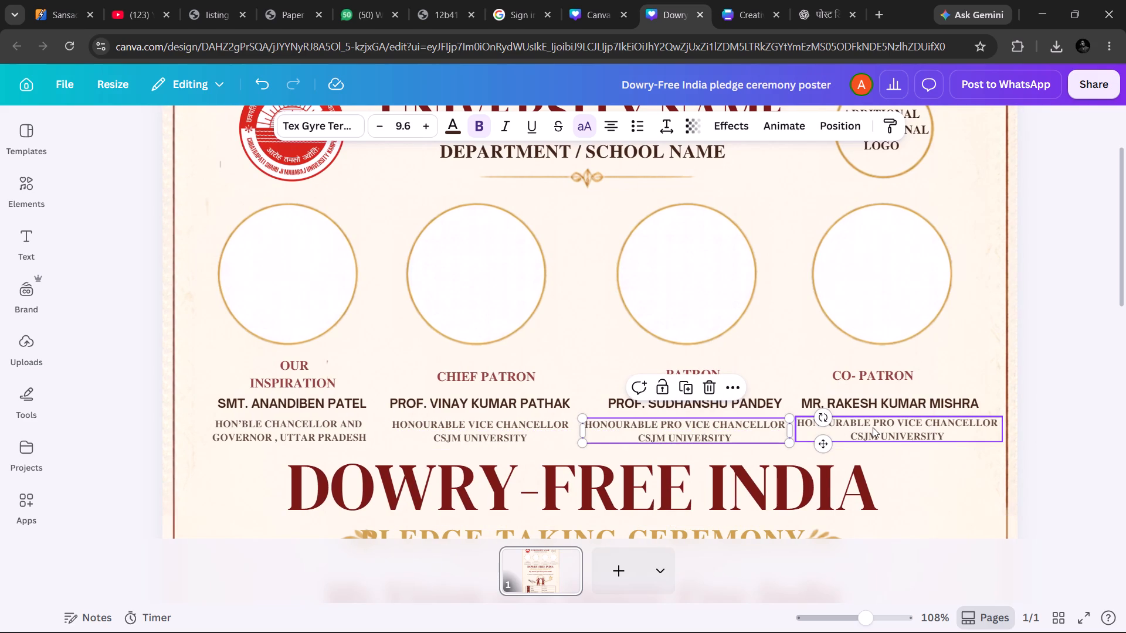
# Replace "HONOURABLE PRO VICE CHANCELLOR" in the co-patron's designation with "REGISTAR", keeping the "CSJM UNIVERSITY" line.
pyautogui.click(873, 427)
pyautogui.click(873, 427)
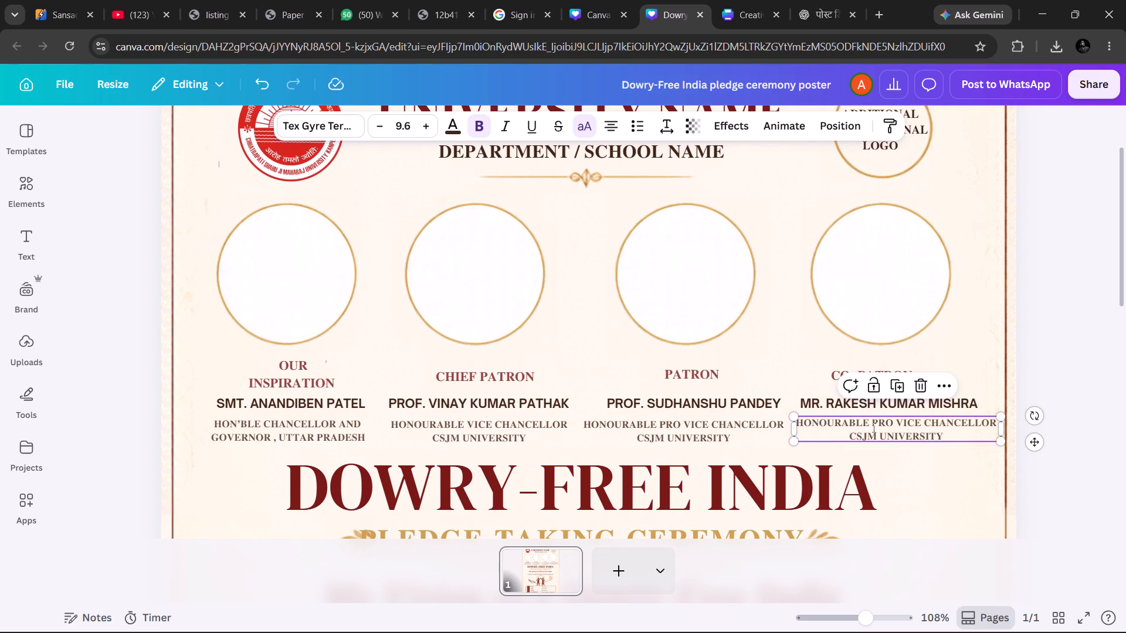
pyautogui.click(958, 428)
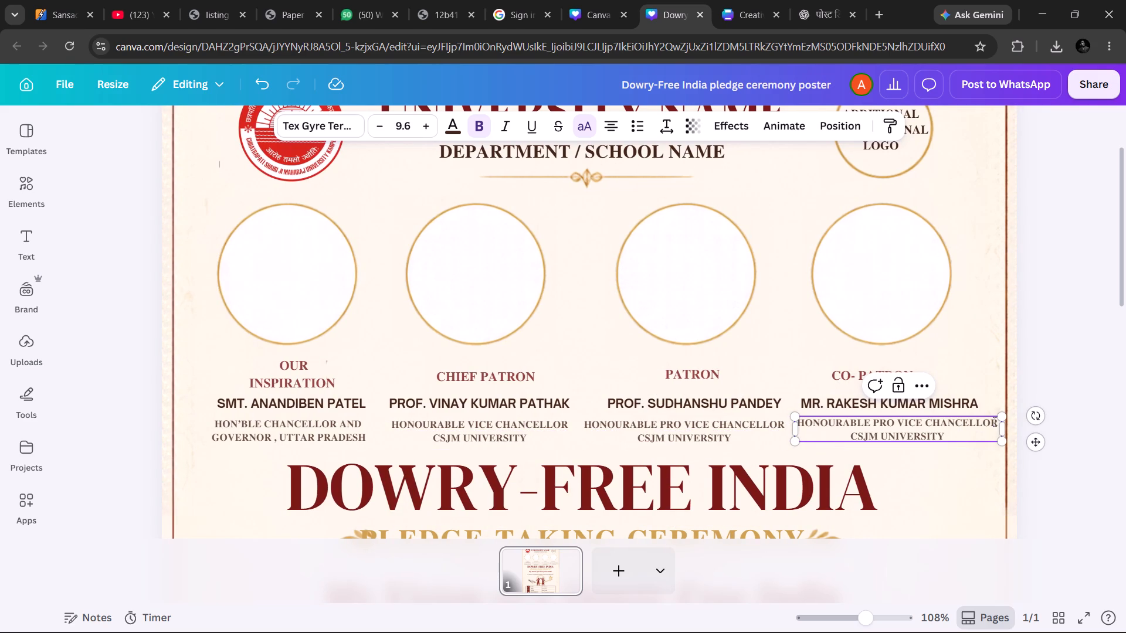
pyautogui.click(995, 421)
pyautogui.press('BackSpace')
pyautogui.press('BackSpace')
pyautogui.press('BackSpace')
pyautogui.press('BackSpace')
pyautogui.press('BackSpace')
pyautogui.press('BackSpace')
pyautogui.press('BackSpace')
pyautogui.press('BackSpace')
pyautogui.press('BackSpace')
pyautogui.press('BackSpace')
pyautogui.press('BackSpace')
pyautogui.press('BackSpace')
pyautogui.press('BackSpace')
pyautogui.press('BackSpace')
pyautogui.press('BackSpace')
pyautogui.press('BackSpace')
pyautogui.press('BackSpace')
pyautogui.press('BackSpace')
pyautogui.press('BackSpace')
pyautogui.press('BackSpace')
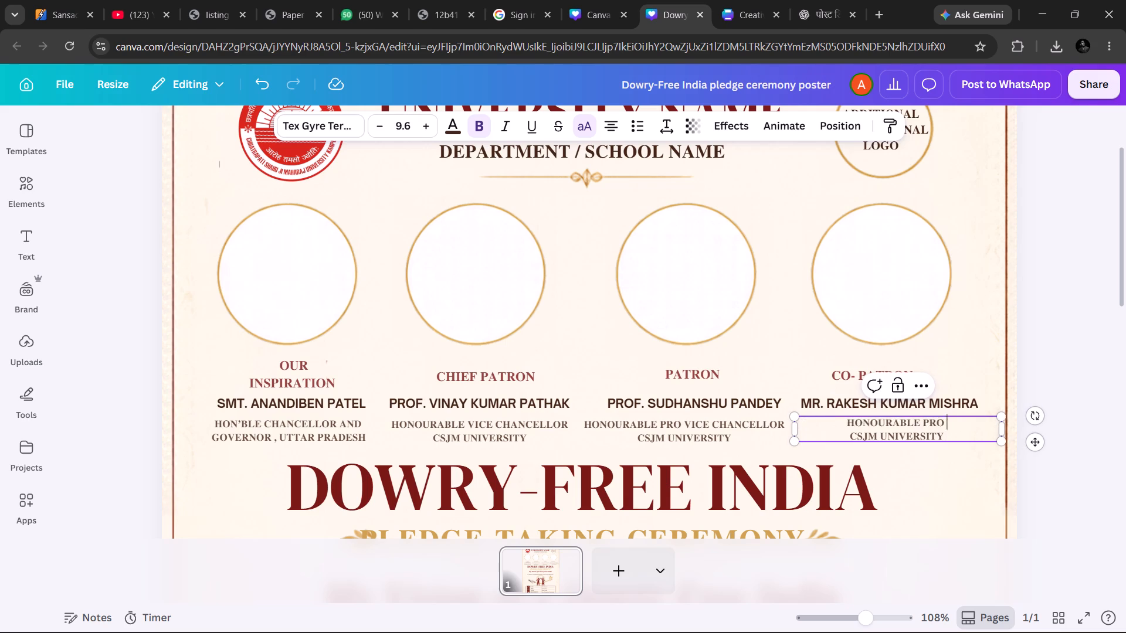
pyautogui.press('BackSpace')
pyautogui.press('BackSpace')
pyautogui.press('BackSpace')
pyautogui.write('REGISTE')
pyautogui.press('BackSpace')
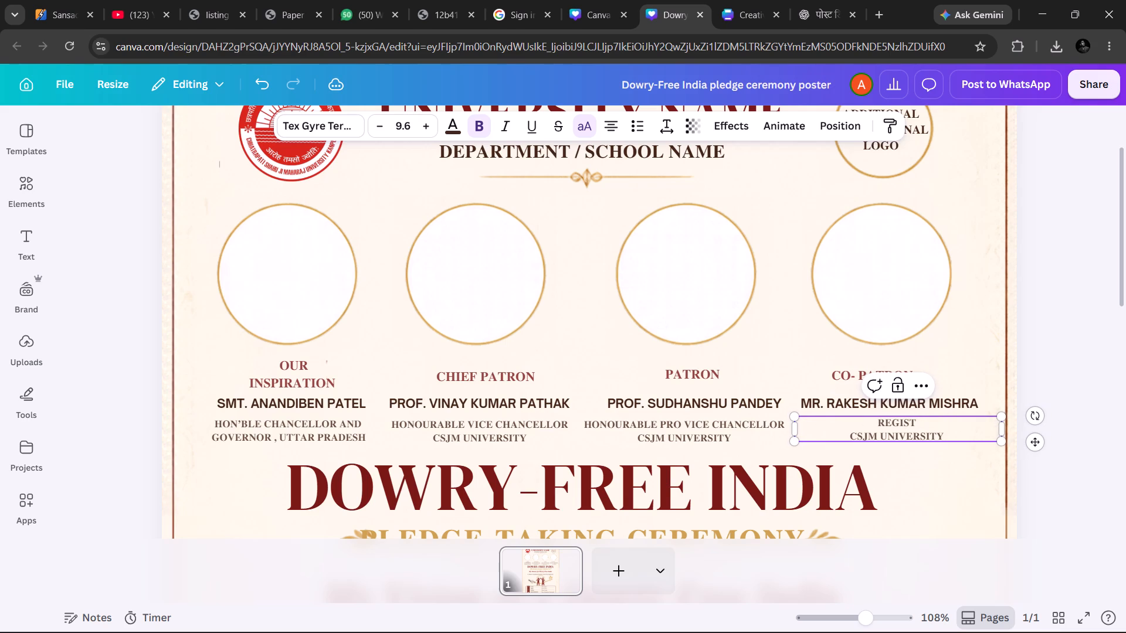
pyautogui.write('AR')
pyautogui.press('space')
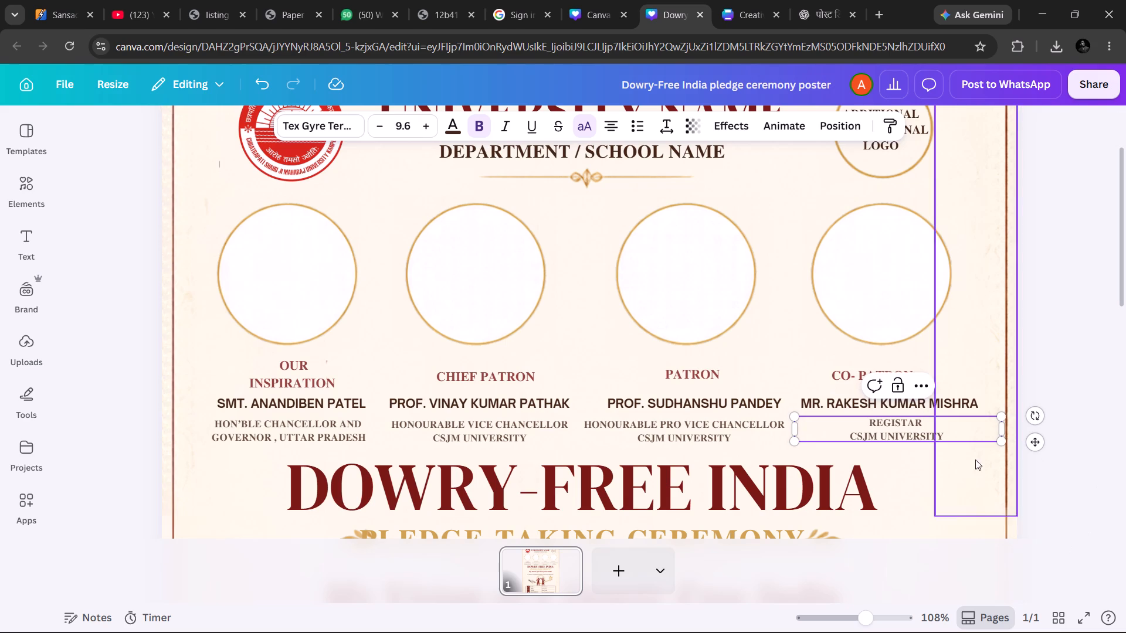
# Correct the spelling of "REGISTAR" in the co-patron's designation, first removing its last three letters.
pyautogui.click(922, 423)
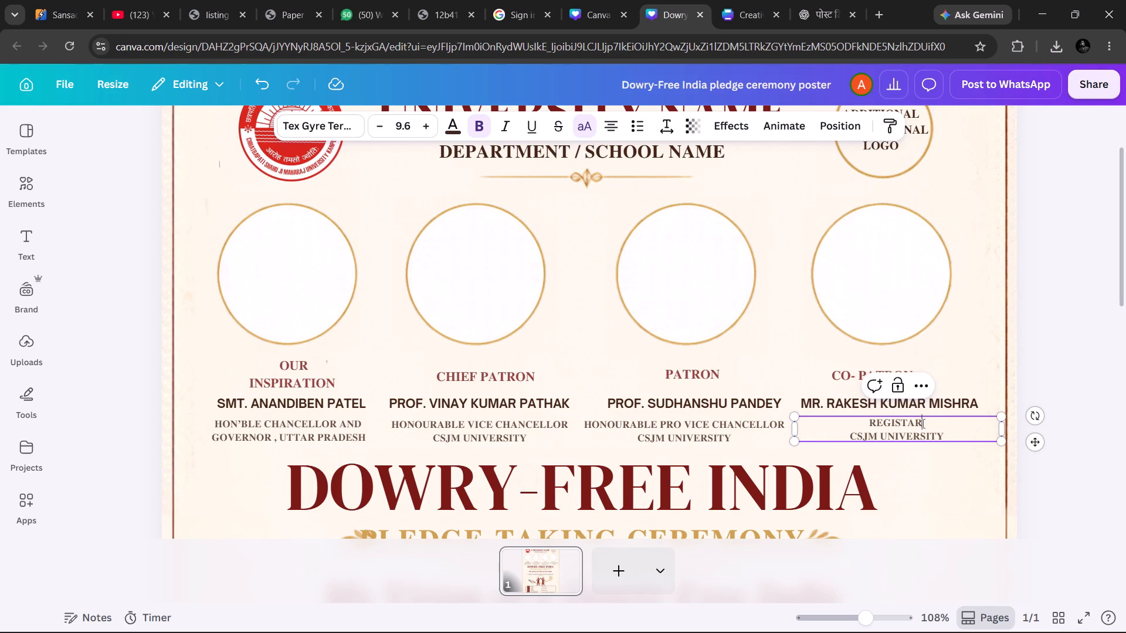
pyautogui.press('BackSpace')
pyautogui.press('BackSpace')
pyautogui.press('BackSpace')
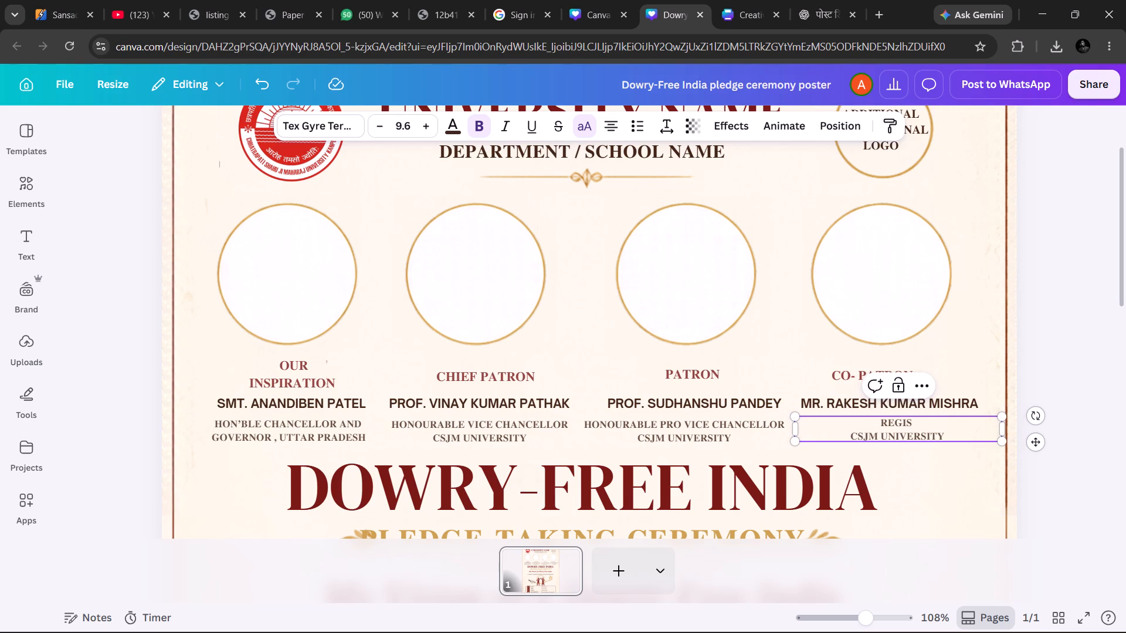
# Complete the co-patron's title as "REGISTRAR" above "CSJM UNIVERSITY".
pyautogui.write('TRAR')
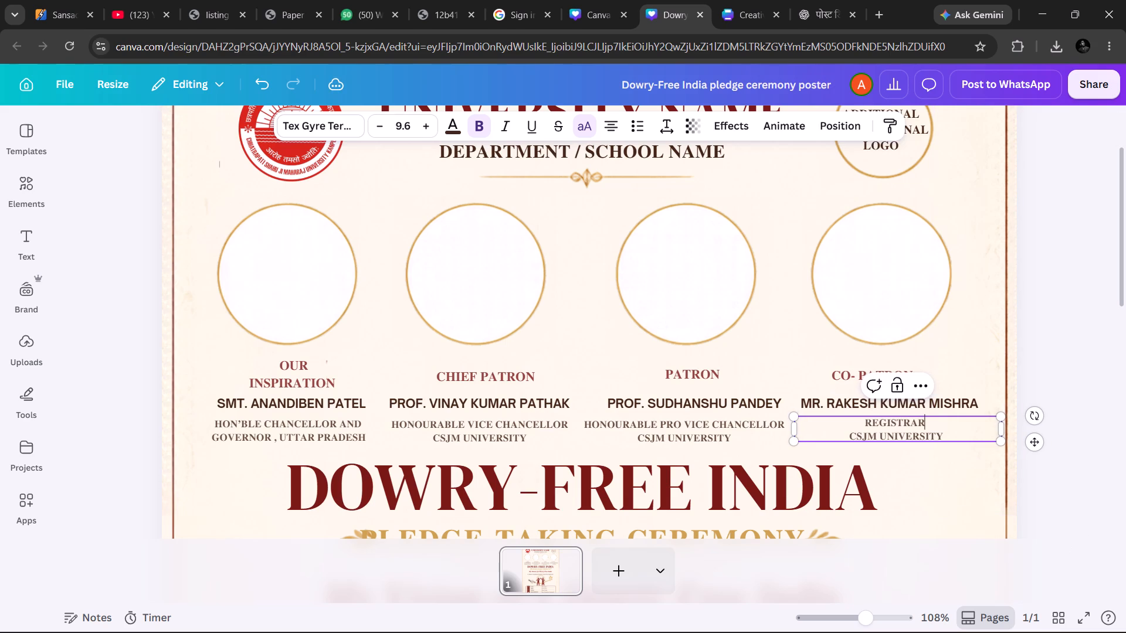
pyautogui.click(945, 537)
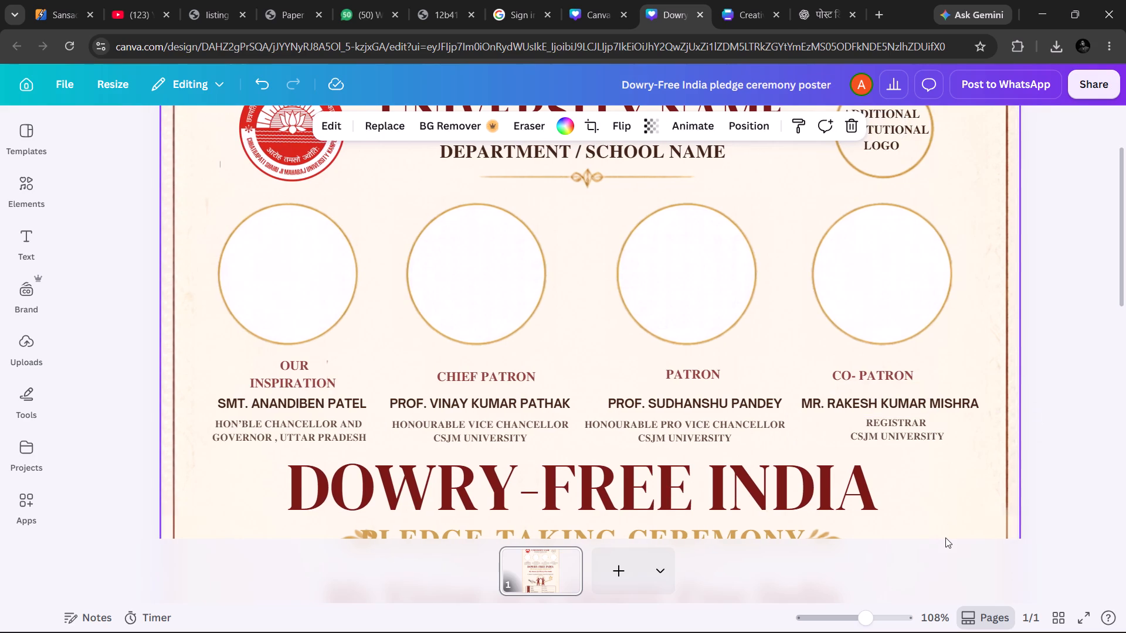
# Shift the "HONOURABLE PRO VICE CHANCELLOR CSJM UNIVERSITY" text slightly right beneath the patron's name.
pyautogui.moveTo(757, 421); pyautogui.dragTo(768, 421)
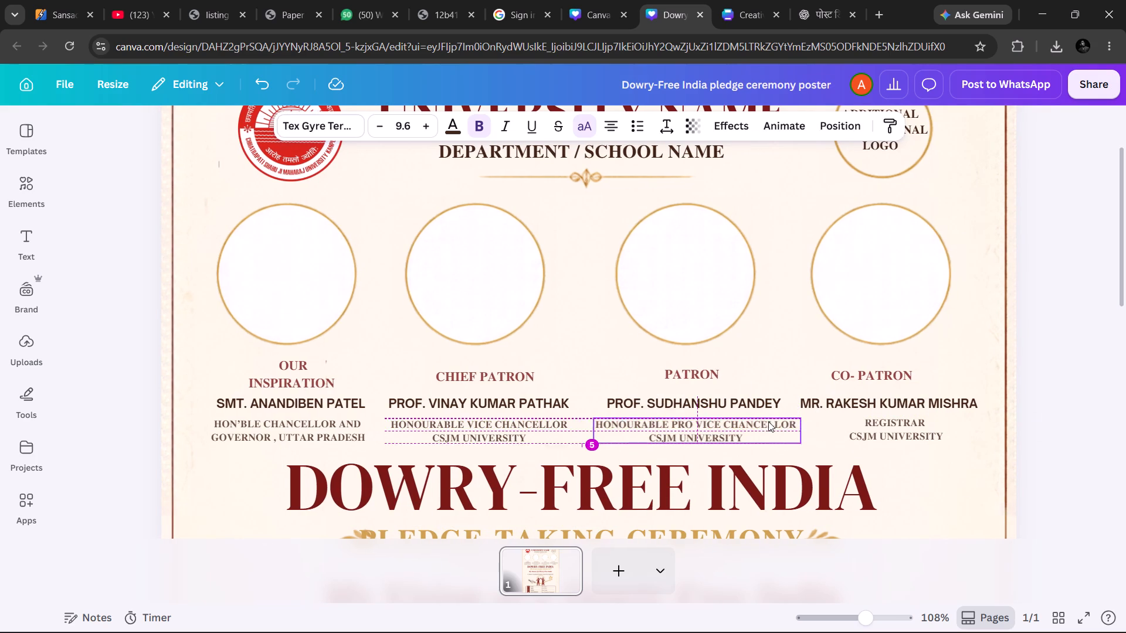
# Shift the co-patron's name and the "CO- PATRON" label slightly right above the "REGISTRAR" title.
pyautogui.moveTo(869, 408); pyautogui.dragTo(882, 406)
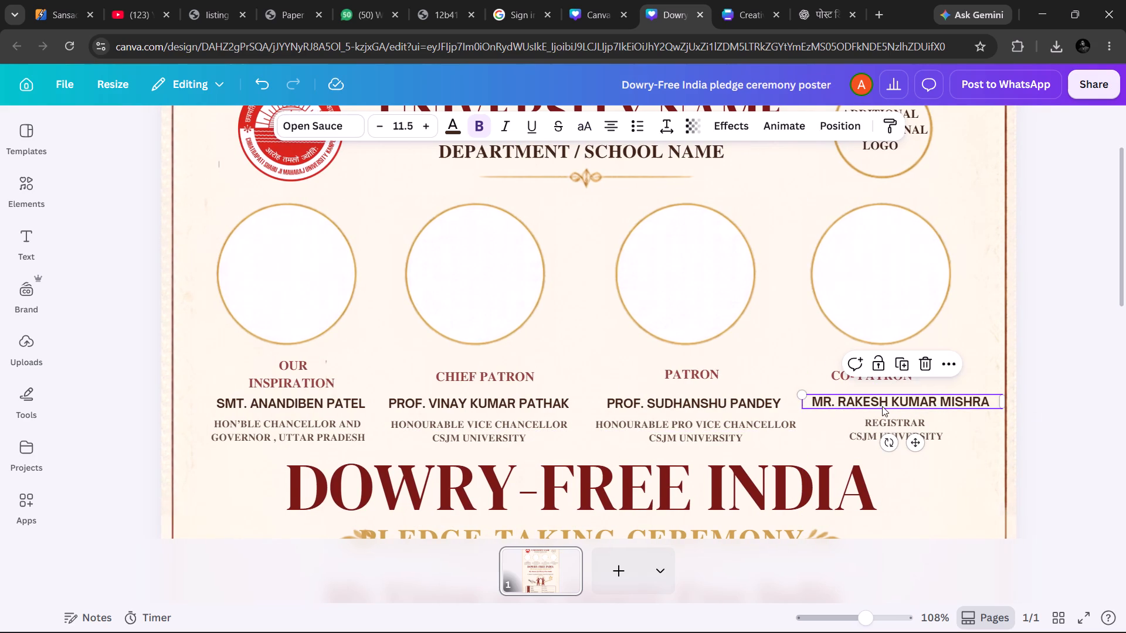
pyautogui.moveTo(876, 378); pyautogui.dragTo(892, 377)
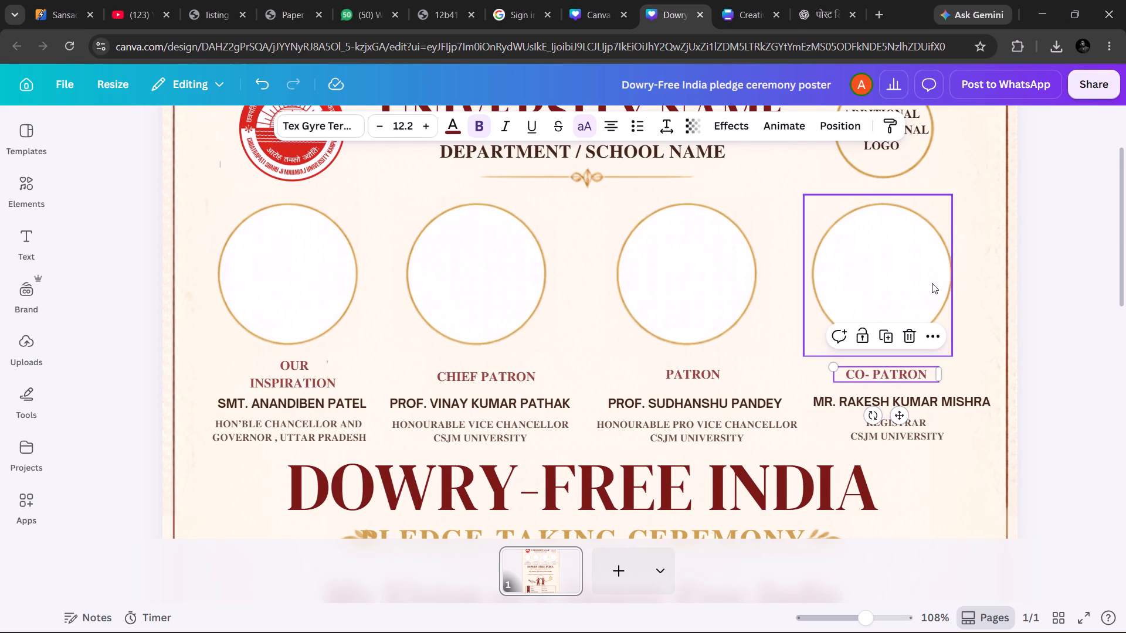
pyautogui.click(1049, 273)
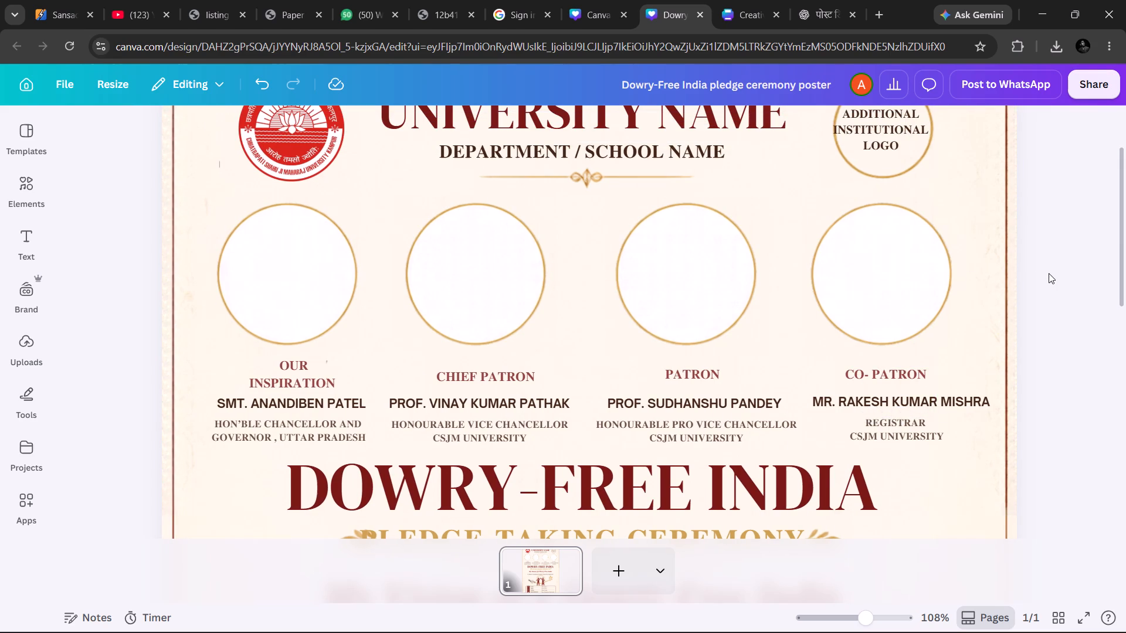
# Widen the "OUR INSPIRATION" label so it fits on one line, and align it level with "CHIEF PATRON".
pyautogui.click(325, 371)
pyautogui.moveTo(235, 372); pyautogui.dragTo(194, 369)
pyautogui.moveTo(266, 362); pyautogui.dragTo(288, 375)
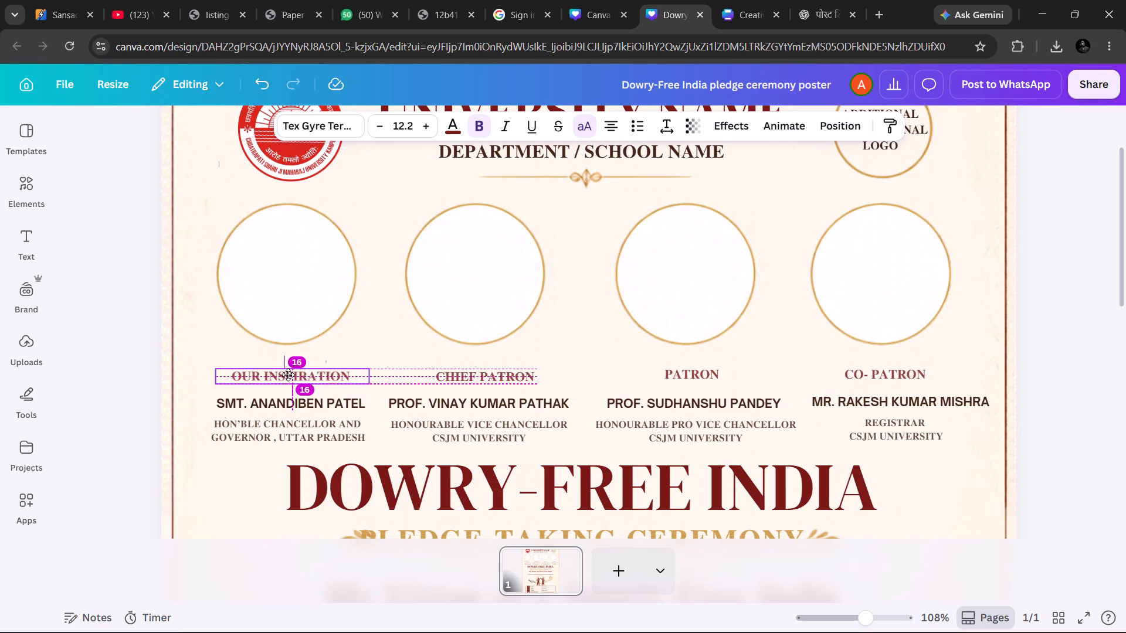
pyautogui.moveTo(288, 375); pyautogui.dragTo(290, 375)
pyautogui.click(1107, 287)
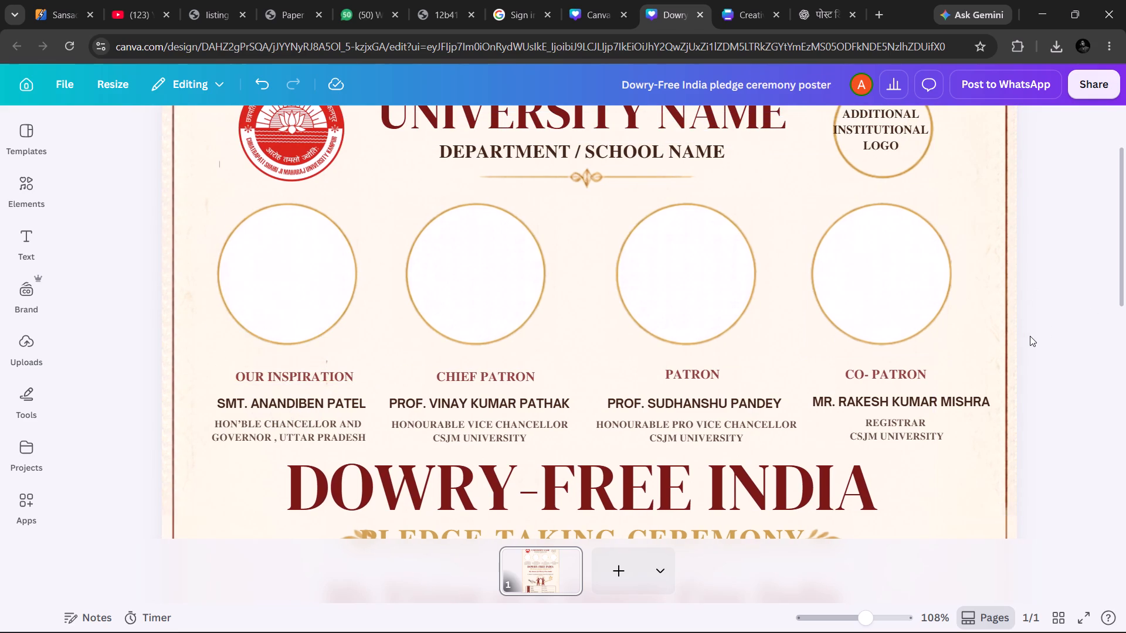
# Centre the "CO- PATRON" label above the co-patron's name and move the fourth photo circle right to sit above it.
pyautogui.moveTo(879, 379); pyautogui.dragTo(893, 383)
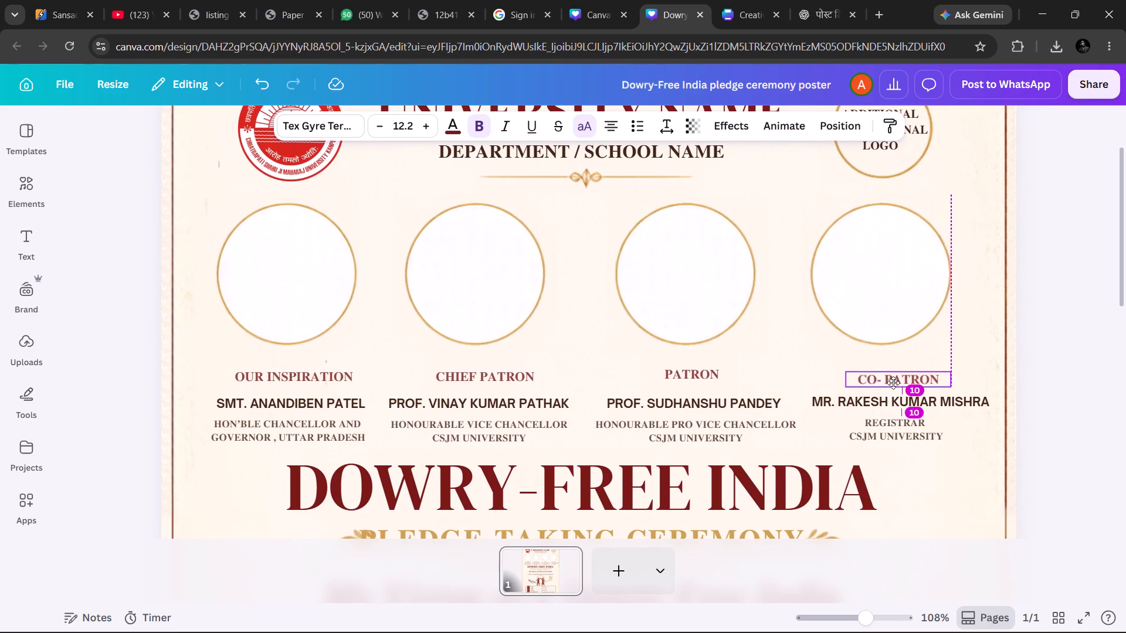
pyautogui.moveTo(893, 383); pyautogui.dragTo(894, 382)
pyautogui.moveTo(874, 284); pyautogui.dragTo(884, 283)
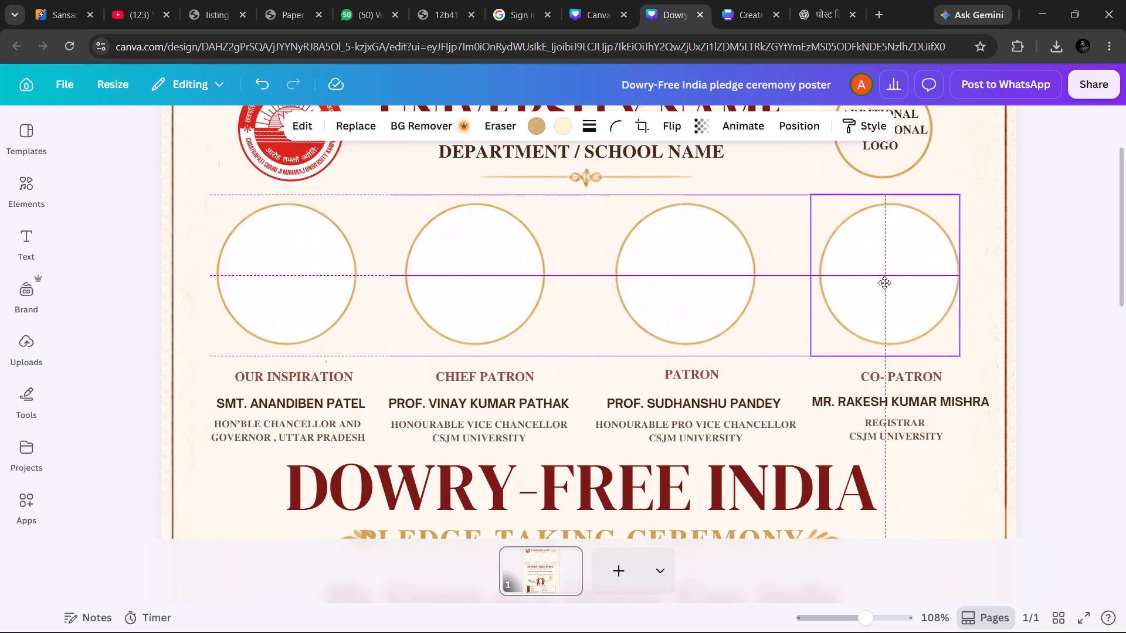
pyautogui.moveTo(884, 283); pyautogui.dragTo(888, 283)
pyautogui.click(1020, 295)
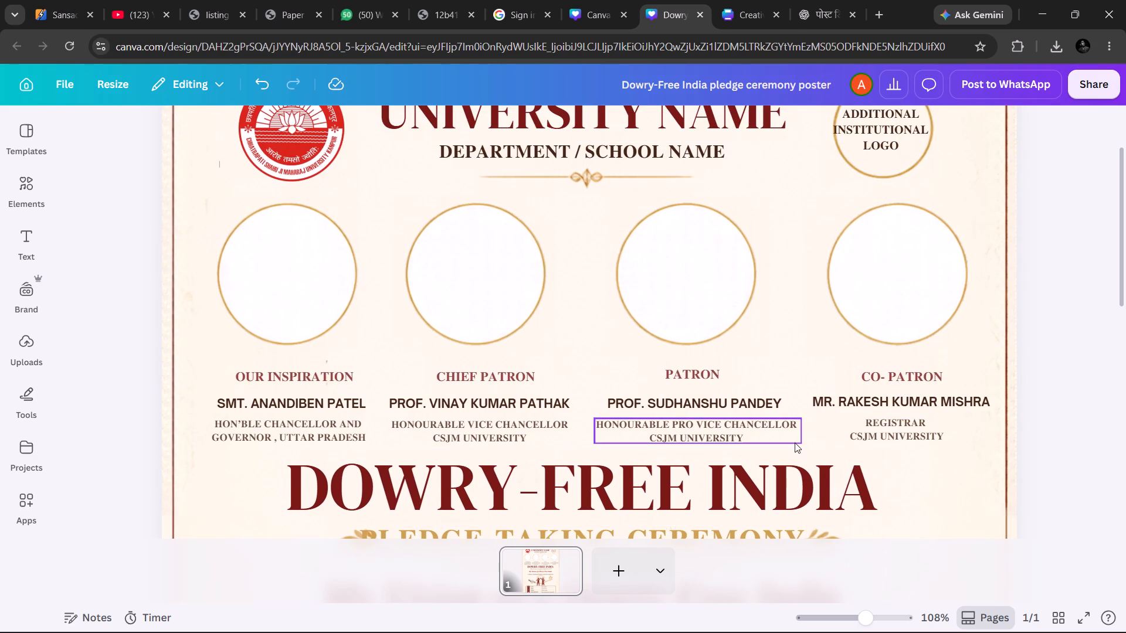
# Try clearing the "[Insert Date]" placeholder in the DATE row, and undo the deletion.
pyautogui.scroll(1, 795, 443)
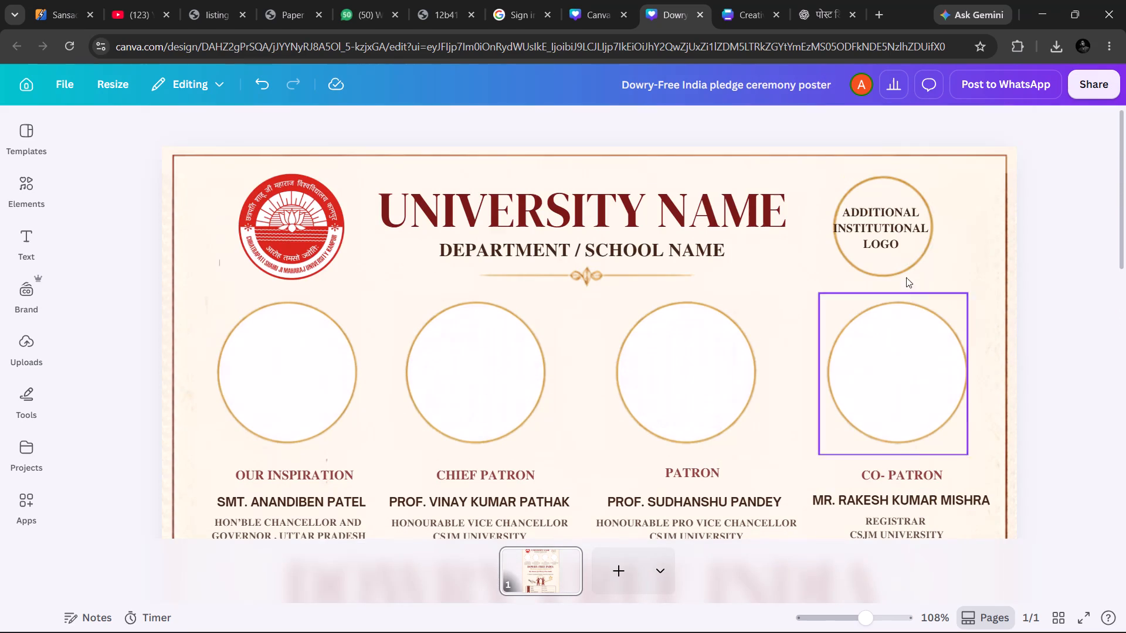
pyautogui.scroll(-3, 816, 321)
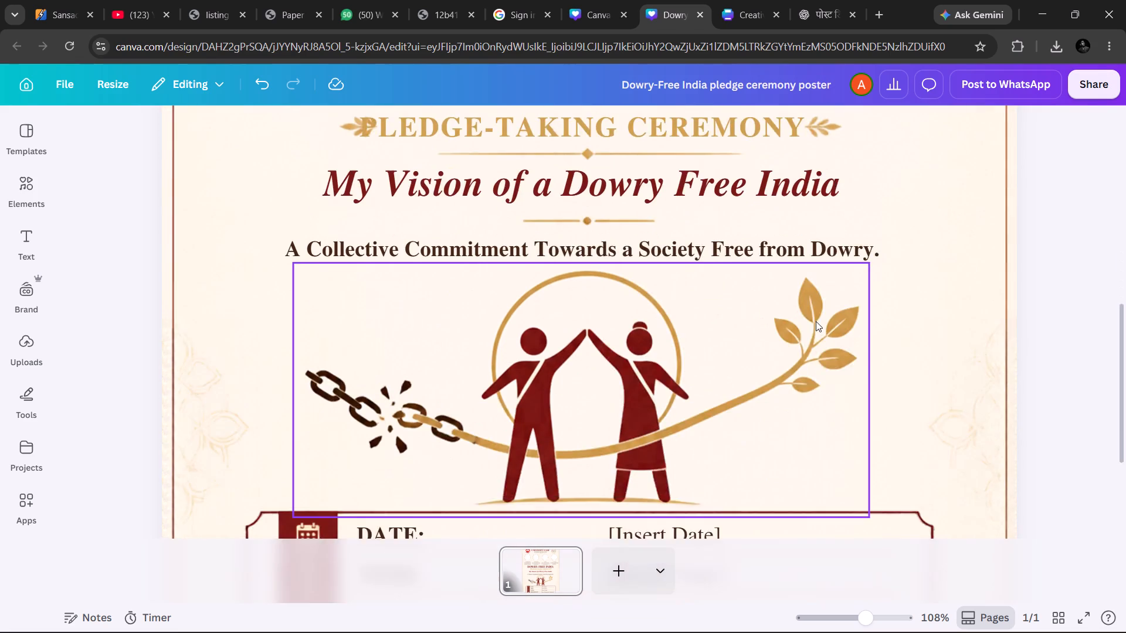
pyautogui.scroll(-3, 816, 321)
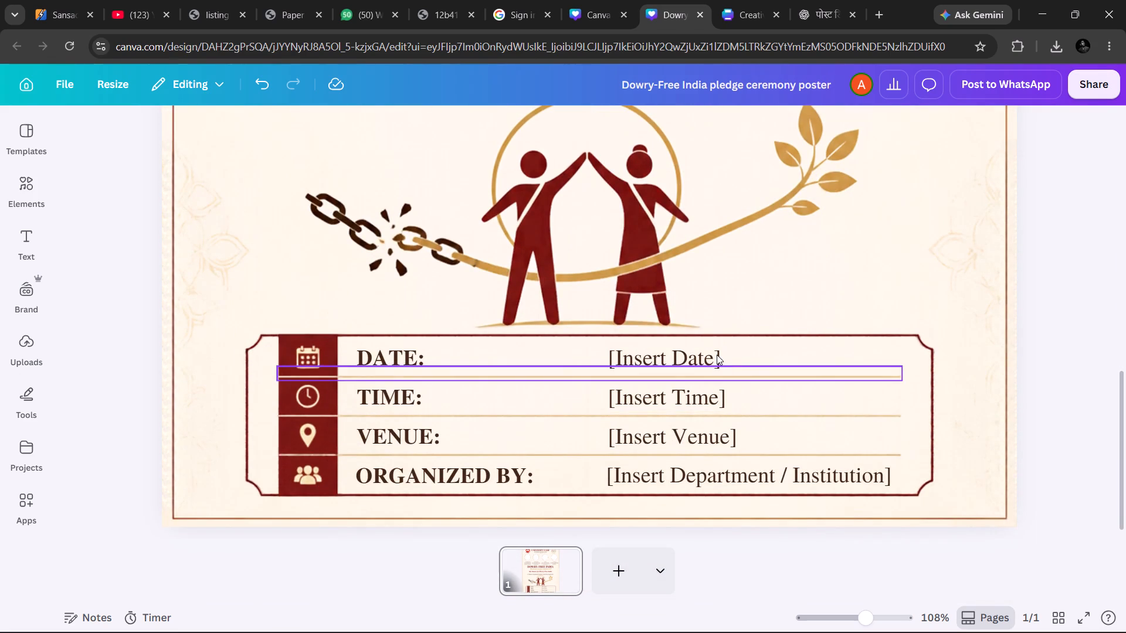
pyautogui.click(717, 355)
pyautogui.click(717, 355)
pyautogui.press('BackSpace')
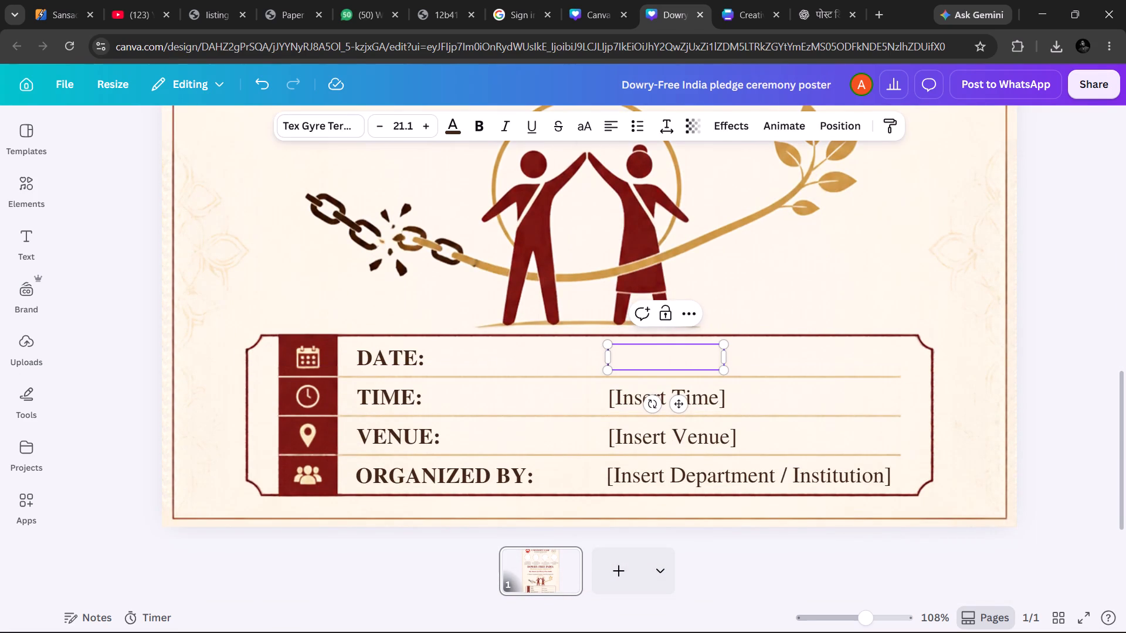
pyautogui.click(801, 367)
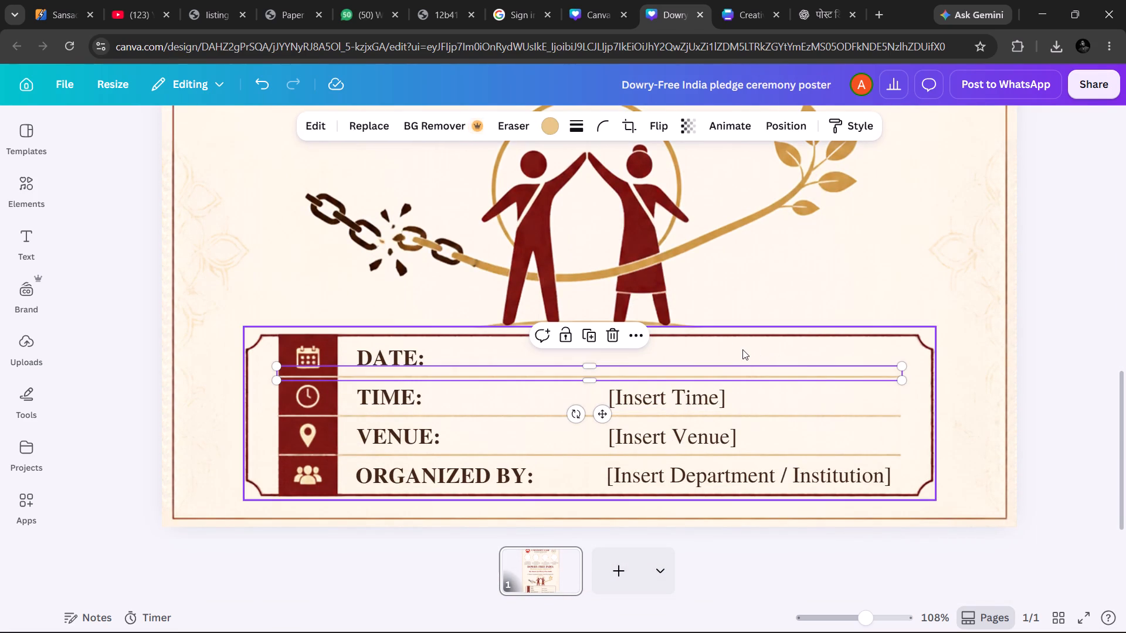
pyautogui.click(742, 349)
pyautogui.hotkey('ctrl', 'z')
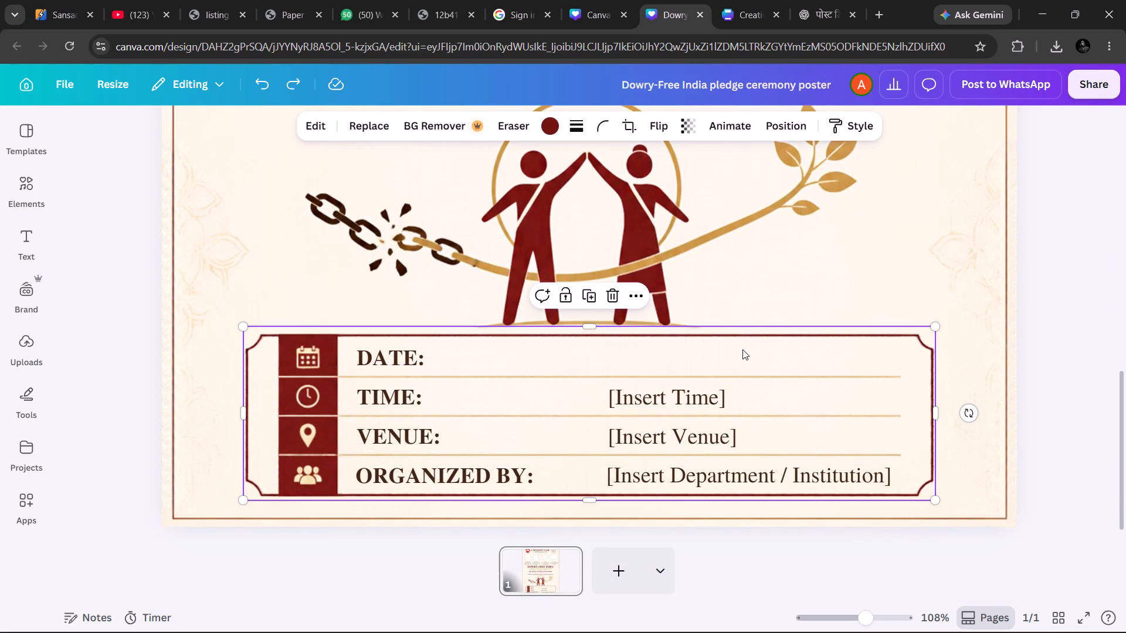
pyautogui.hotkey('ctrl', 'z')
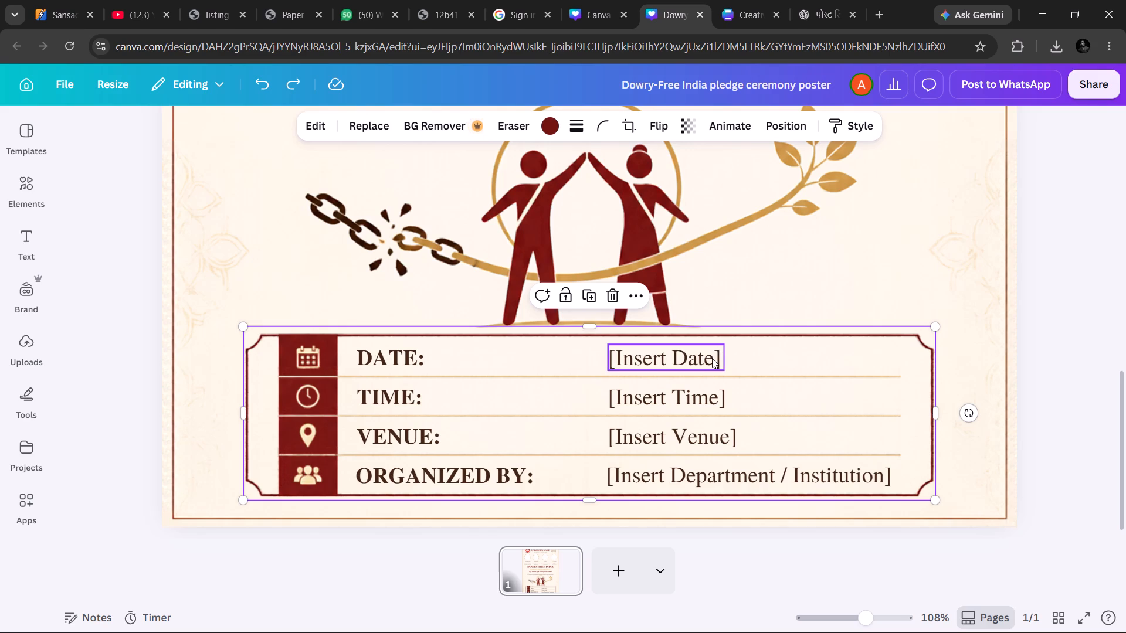
# Replace the "[Insert Date]" placeholder with "4TH NOVEMBER 2026" and widen its text box so the date fits on one line.
pyautogui.doubleClick(712, 358)
pyautogui.press('BackSpace')
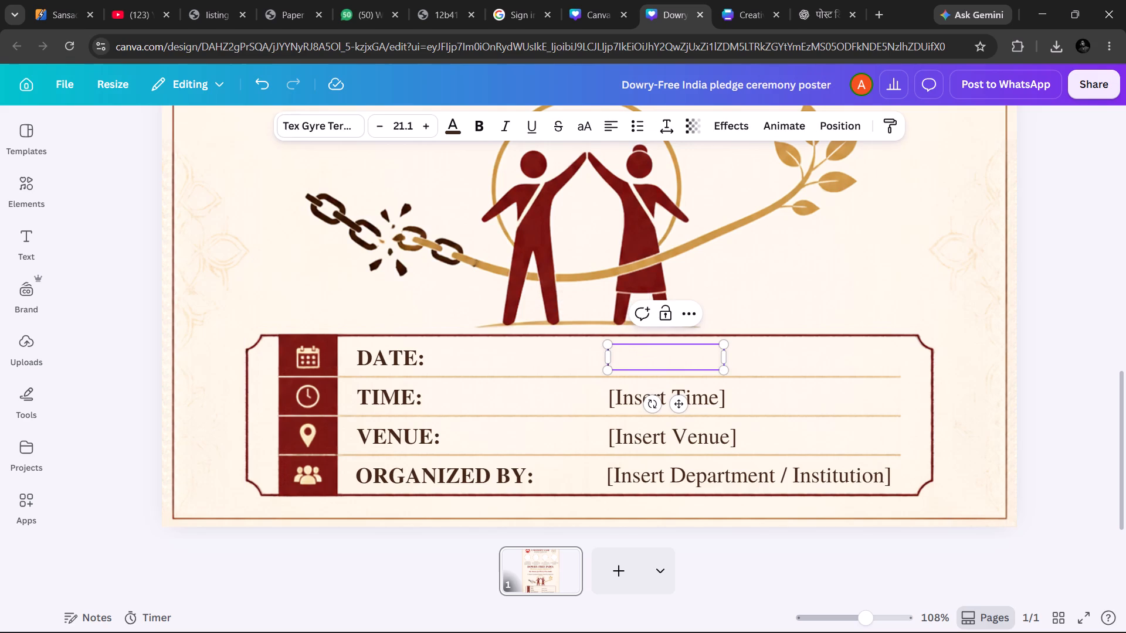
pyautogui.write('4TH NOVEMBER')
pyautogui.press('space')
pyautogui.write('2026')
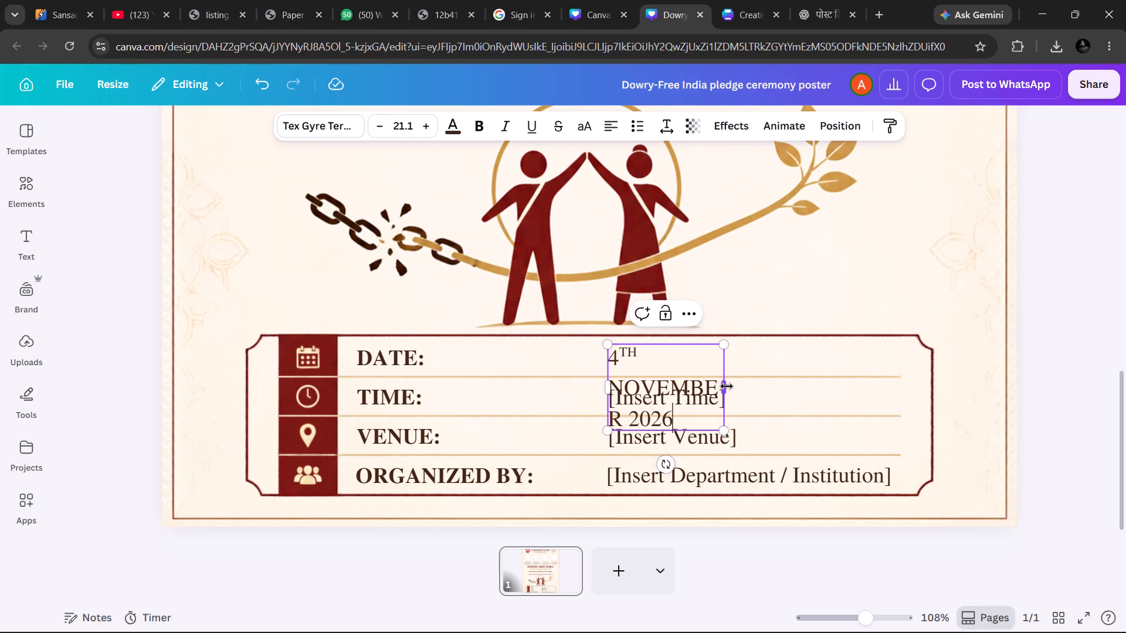
pyautogui.moveTo(727, 386); pyautogui.dragTo(856, 380)
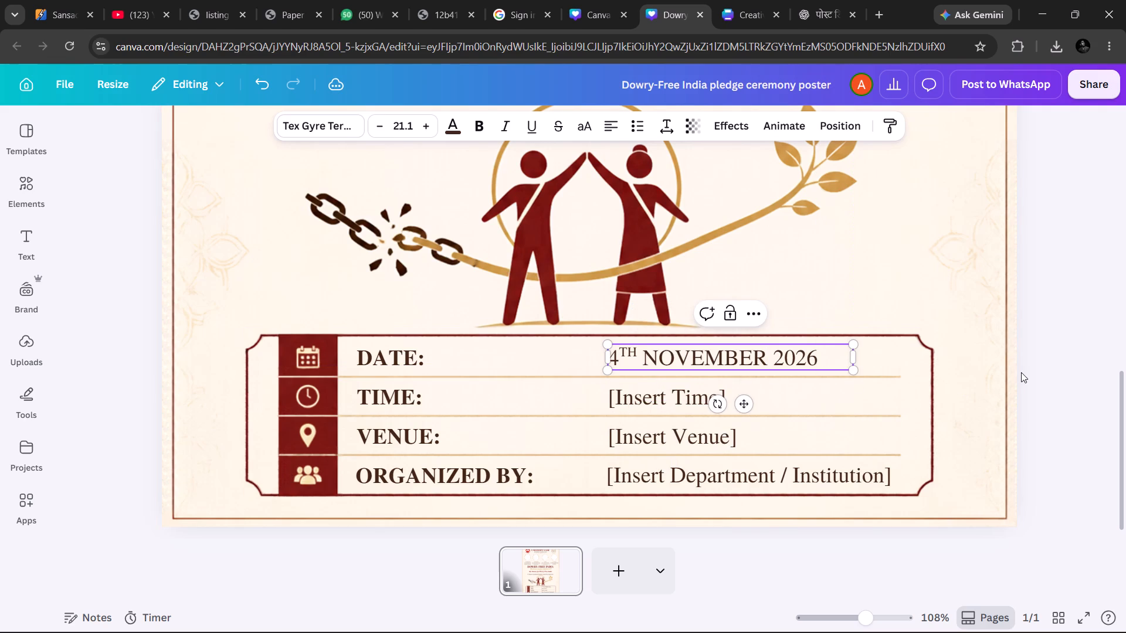
pyautogui.click(1021, 371)
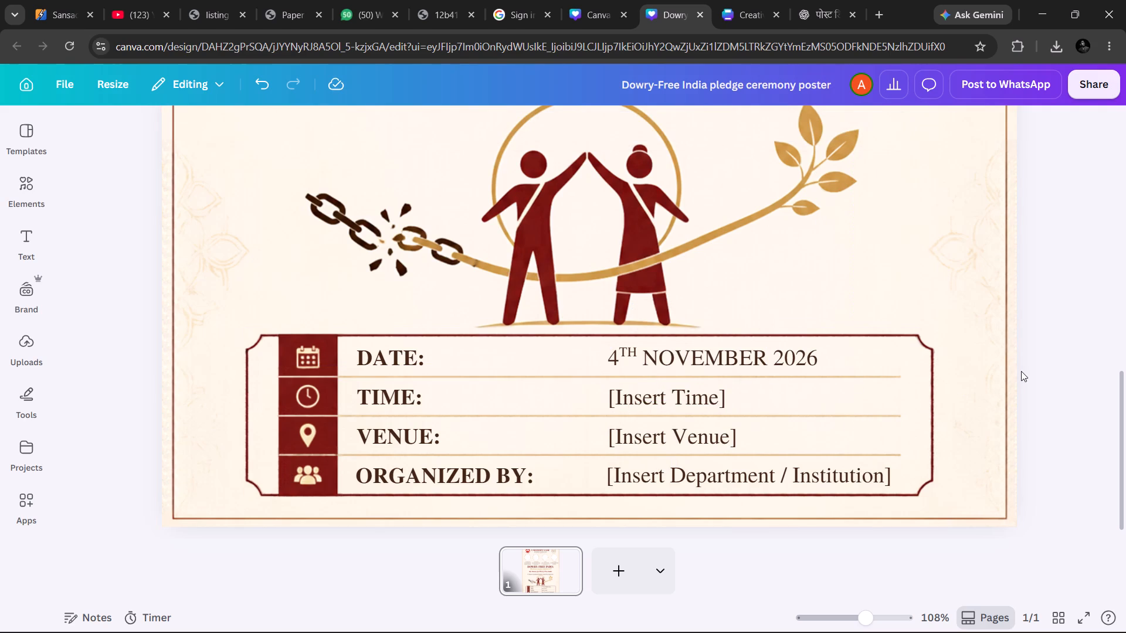
# Replace the "[Insert Time]" placeholder with a duplicate of the date text, placed in the TIME row and changed to "1 PM".
pyautogui.click(755, 362)
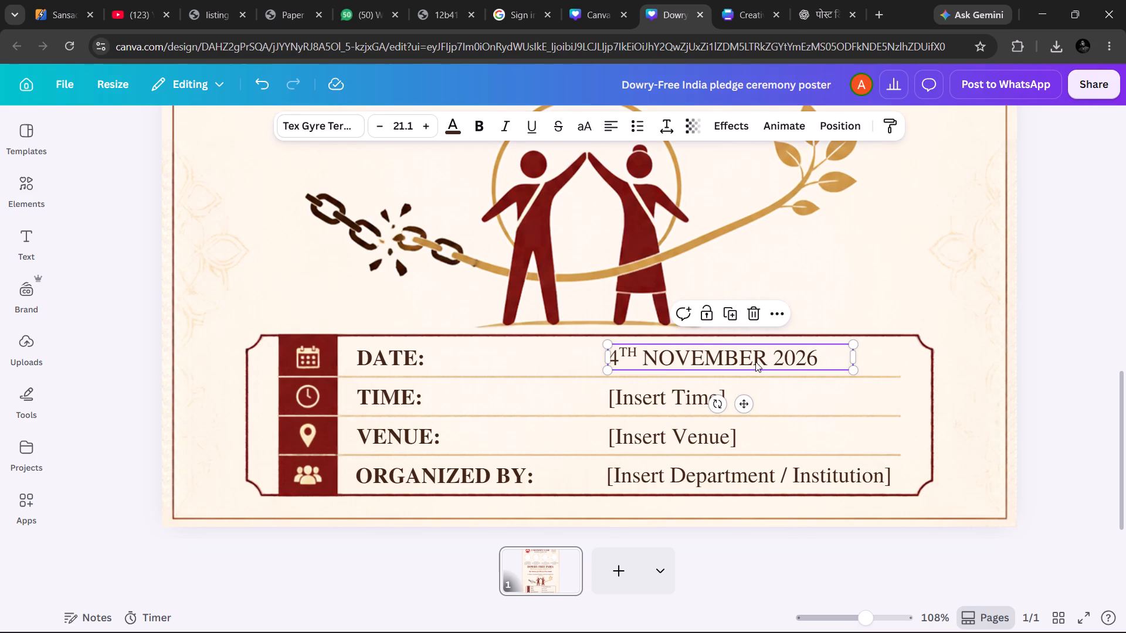
pyautogui.click(734, 320)
pyautogui.click(658, 410)
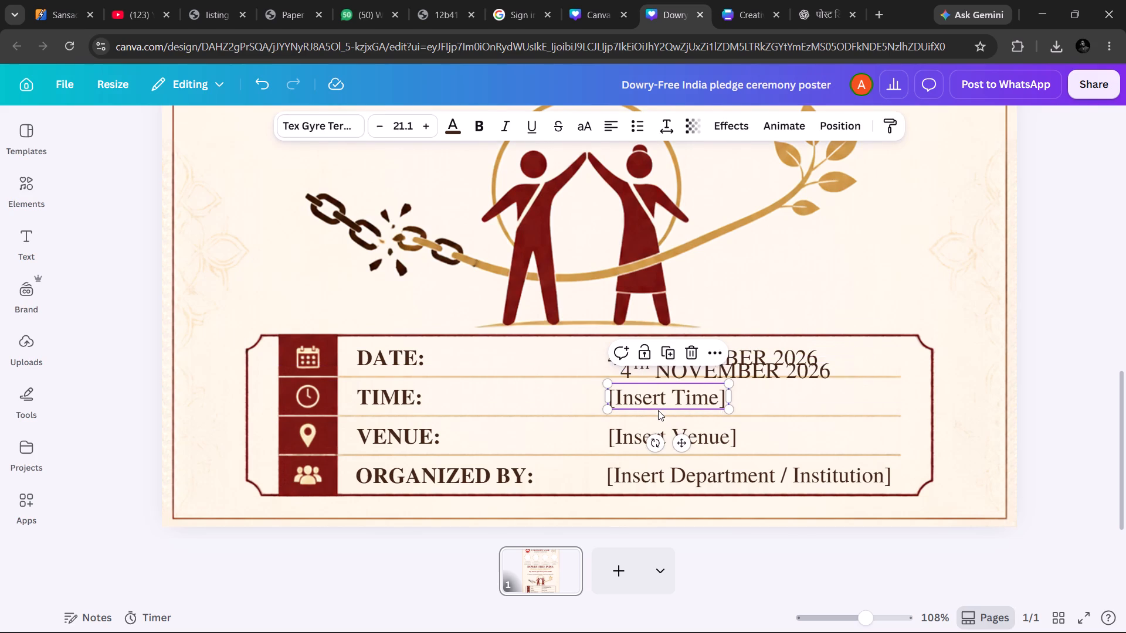
pyautogui.press('Delete')
pyautogui.moveTo(681, 369); pyautogui.dragTo(673, 400)
pyautogui.doubleClick(673, 400)
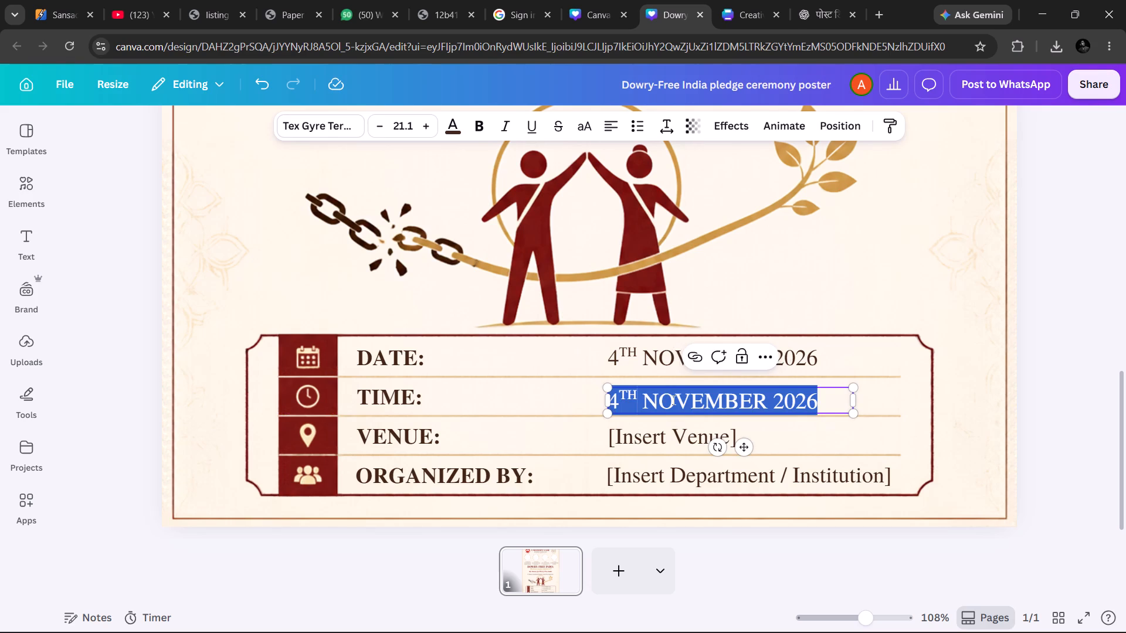
pyautogui.press('BackSpace')
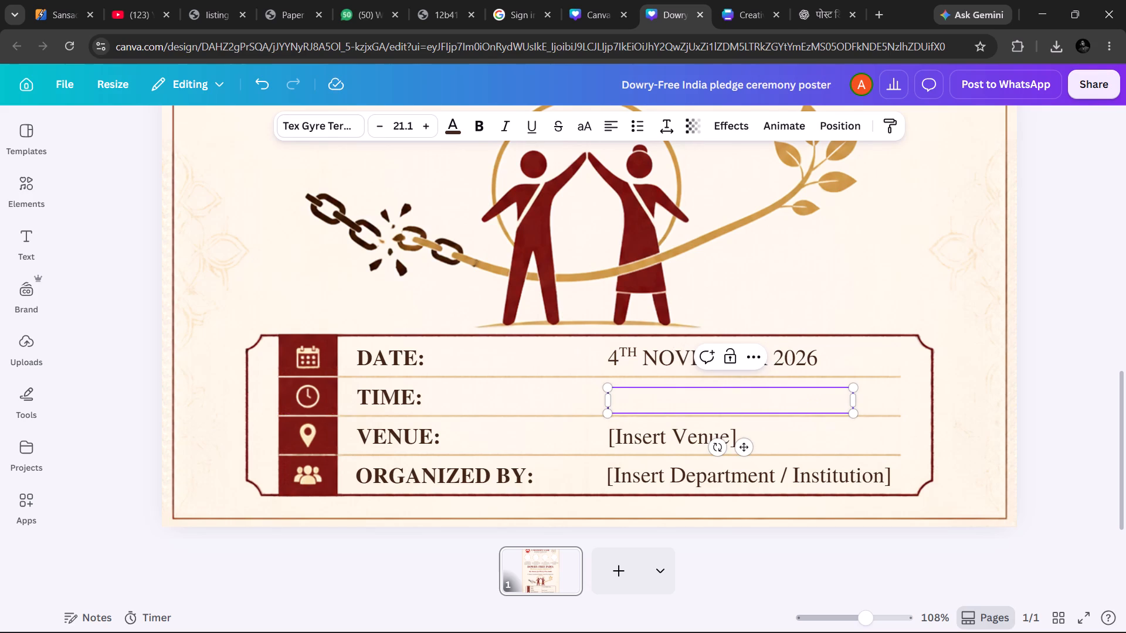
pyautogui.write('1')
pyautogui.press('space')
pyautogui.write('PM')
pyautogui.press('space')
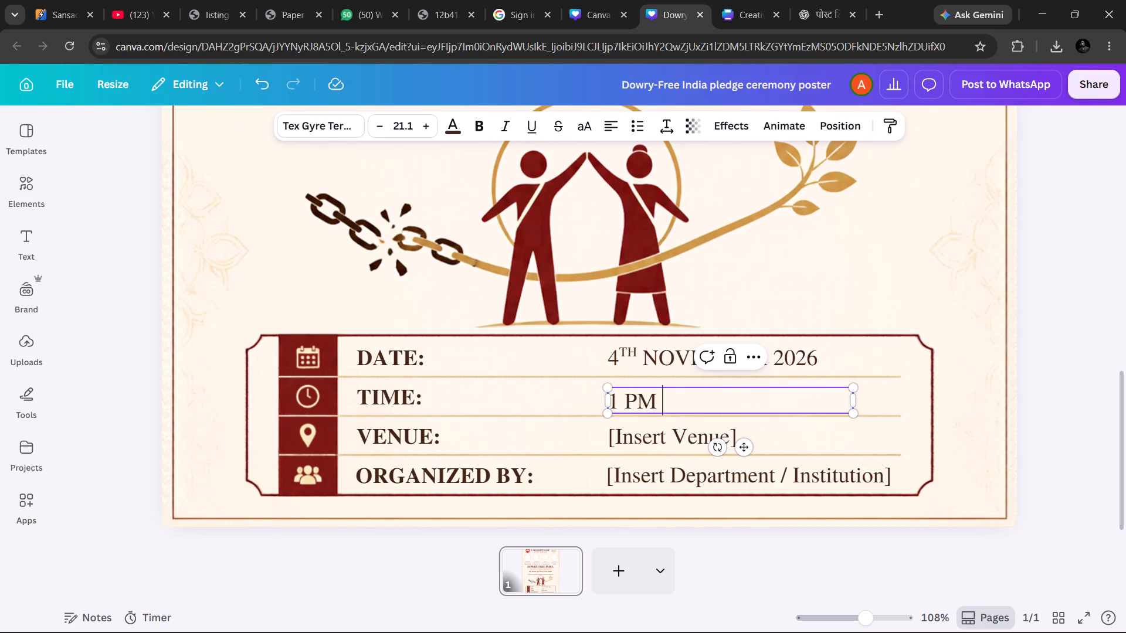
# Clear the "[Insert Venue]" placeholder text in the VENUE row.
pyautogui.click(662, 431)
pyautogui.doubleClick(662, 431)
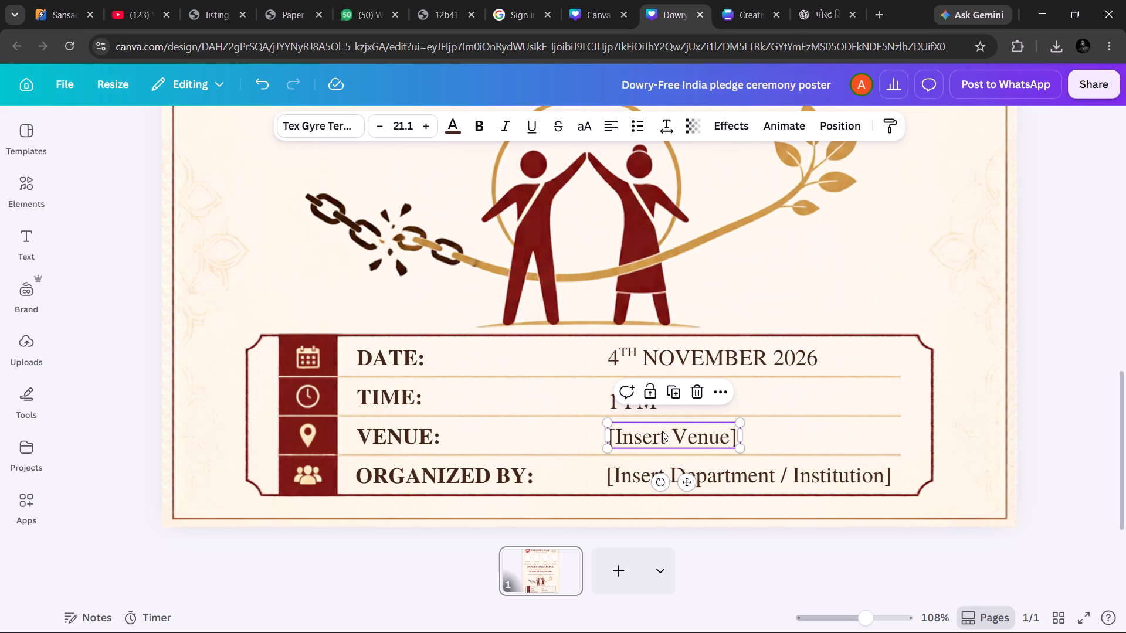
pyautogui.press('BackSpace')
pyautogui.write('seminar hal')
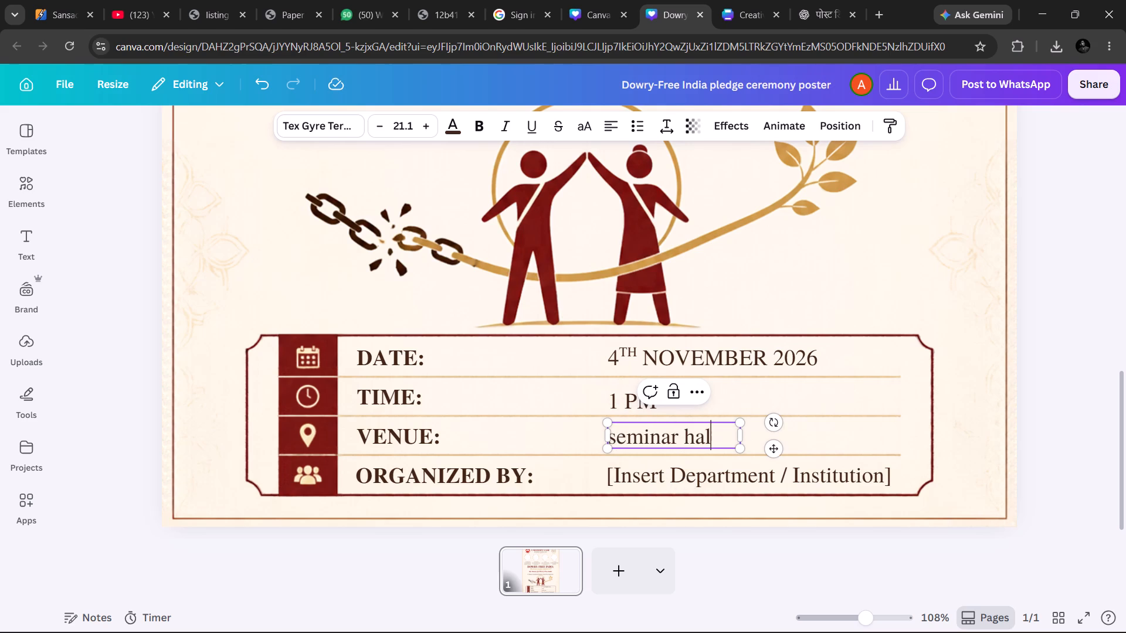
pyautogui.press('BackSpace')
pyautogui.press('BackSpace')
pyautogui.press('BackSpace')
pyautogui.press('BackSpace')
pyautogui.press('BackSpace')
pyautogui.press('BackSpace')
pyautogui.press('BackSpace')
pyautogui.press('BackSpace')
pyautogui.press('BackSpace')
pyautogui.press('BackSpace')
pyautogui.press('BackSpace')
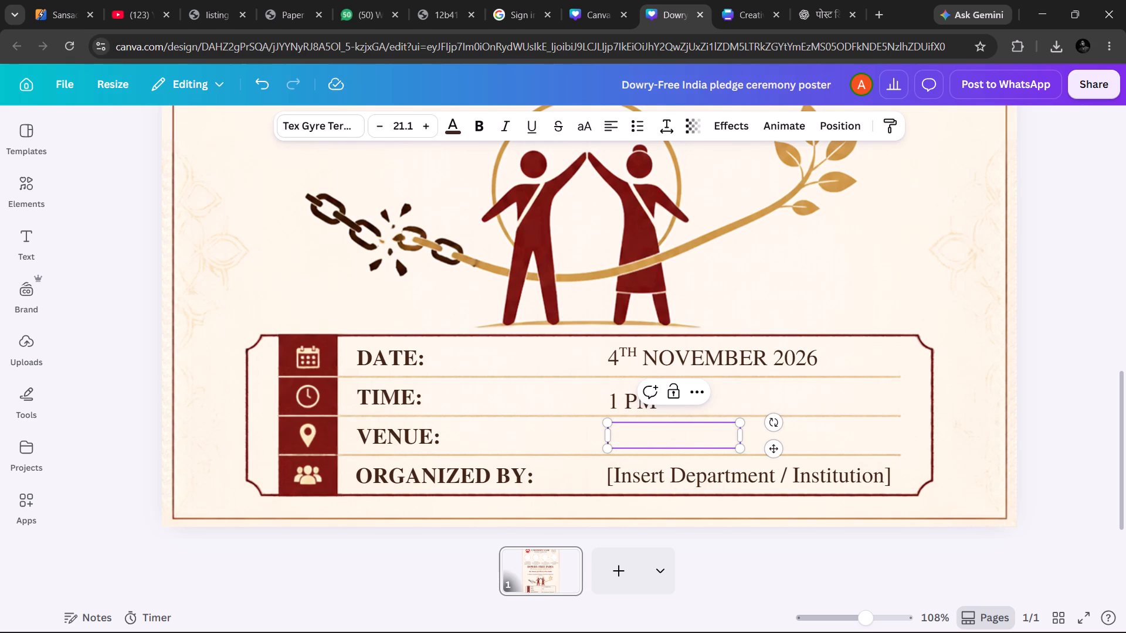
# Enter "UIET-4" as the venue in the emptied VENUE text box.
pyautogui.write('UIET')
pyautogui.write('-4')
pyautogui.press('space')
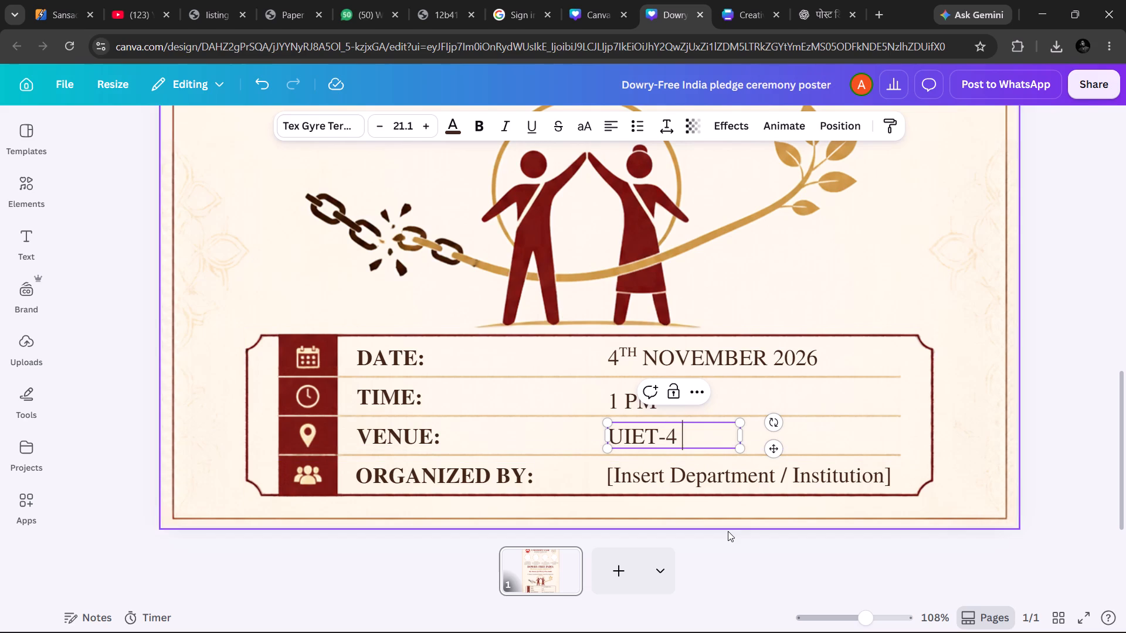
pyautogui.click(728, 531)
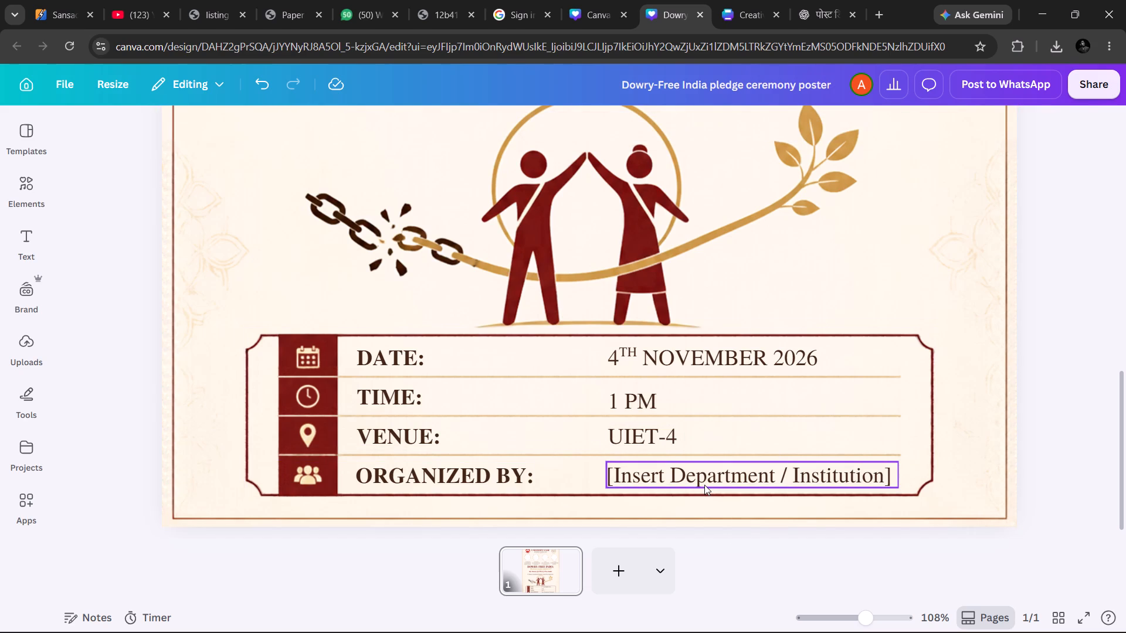
# Replace the "[Insert Department / Institution]" placeholder in the ORGANIZED BY row with "Department of computer application".
pyautogui.doubleClick(704, 485)
pyautogui.press('BackSpace')
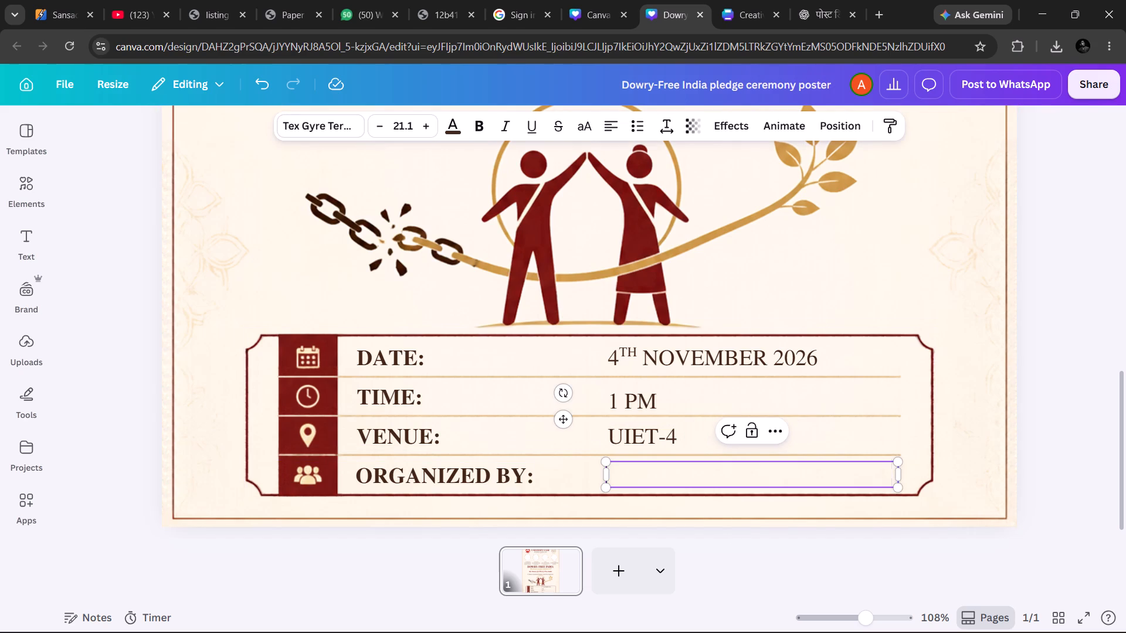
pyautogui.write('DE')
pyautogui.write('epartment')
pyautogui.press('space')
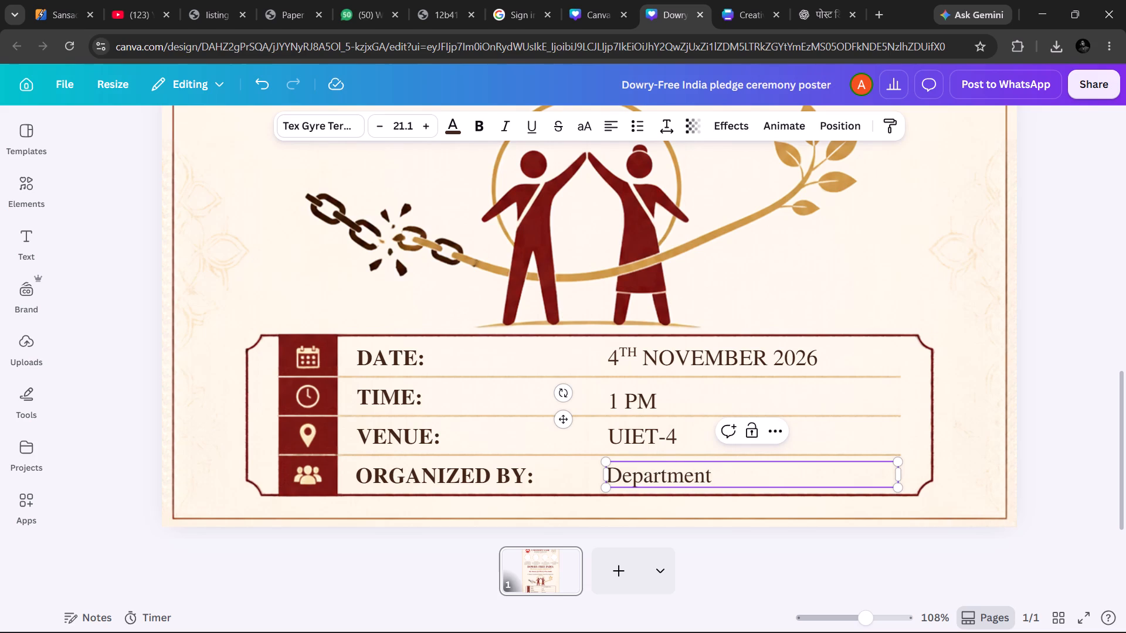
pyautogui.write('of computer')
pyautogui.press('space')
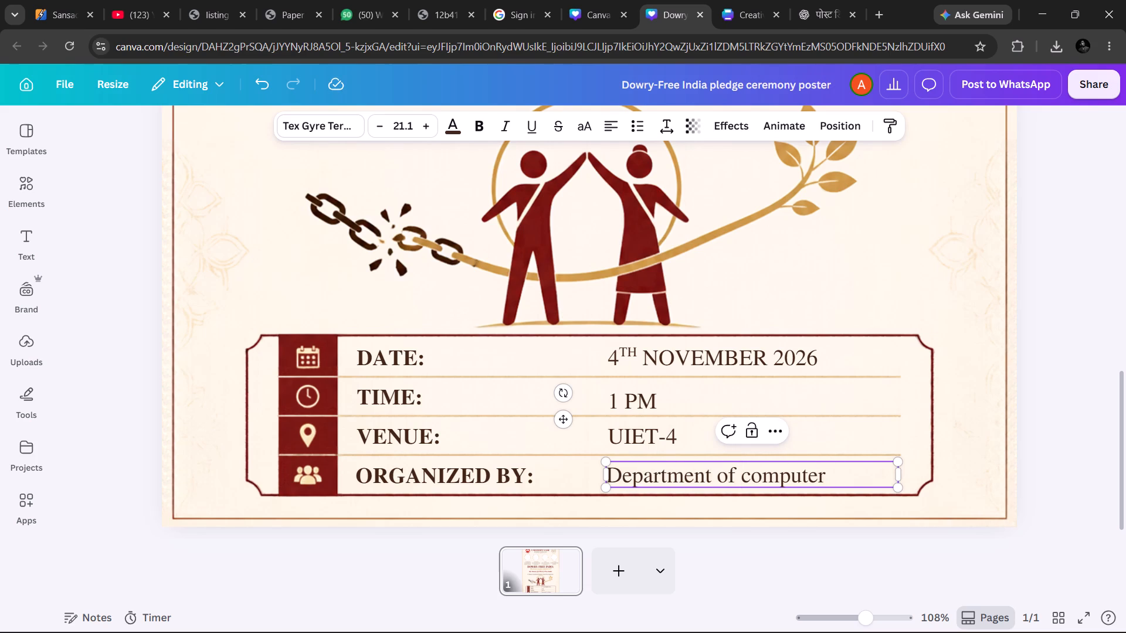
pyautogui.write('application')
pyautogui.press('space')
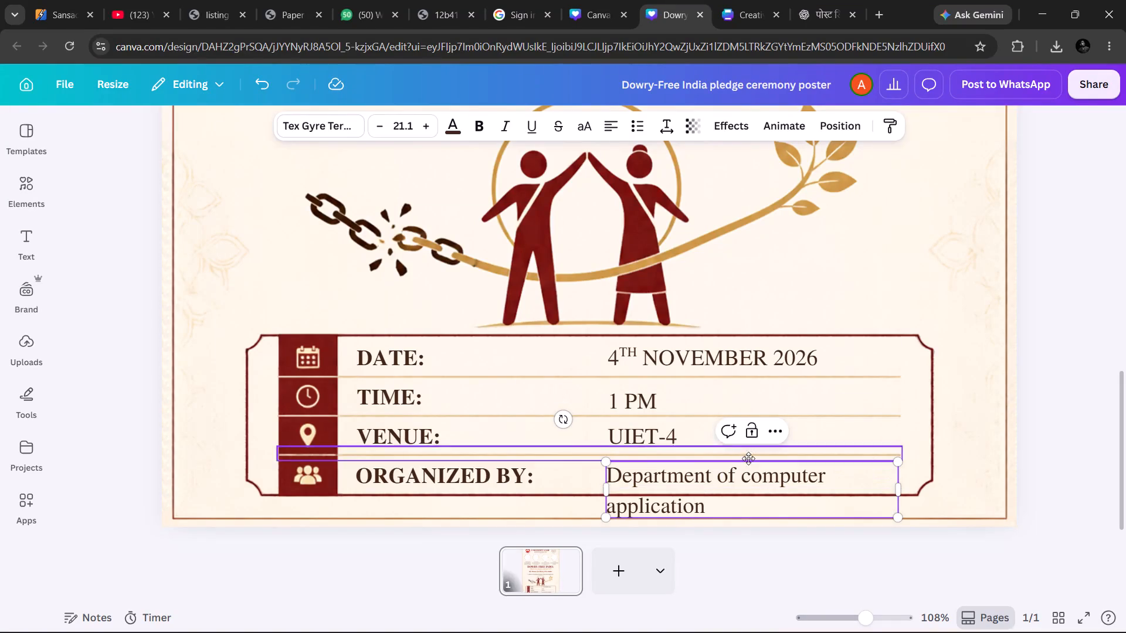
# Capitalise the initials of "Computer" and "Application" in the organizer's department name.
pyautogui.click(752, 472)
pyautogui.press('BackSpace')
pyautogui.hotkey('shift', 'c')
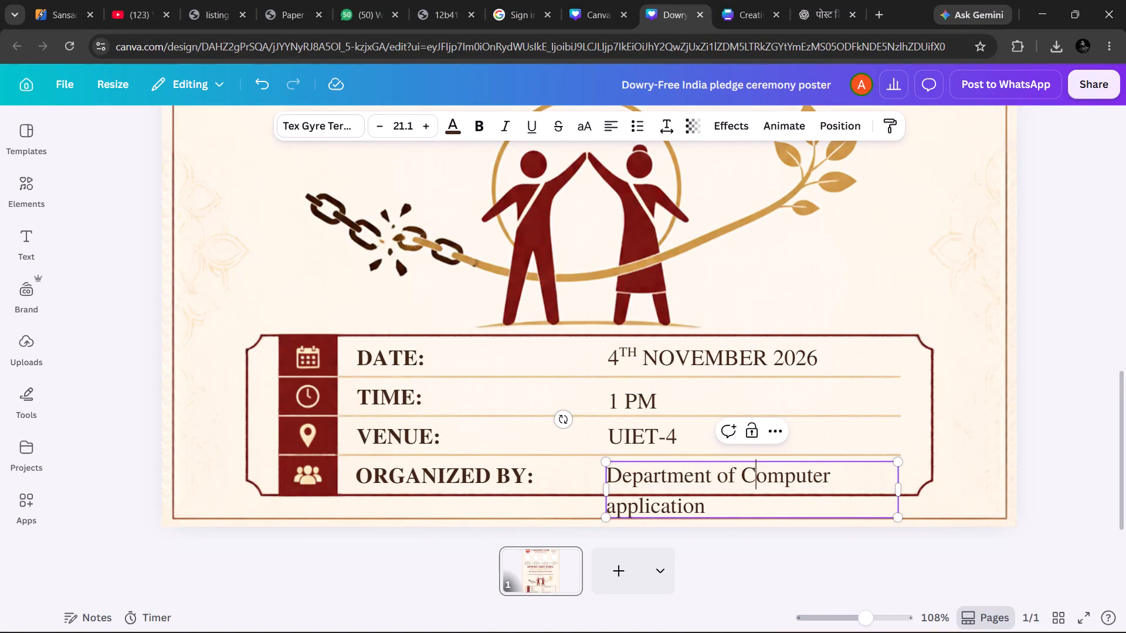
pyautogui.click(619, 508)
pyautogui.press('BackSpace')
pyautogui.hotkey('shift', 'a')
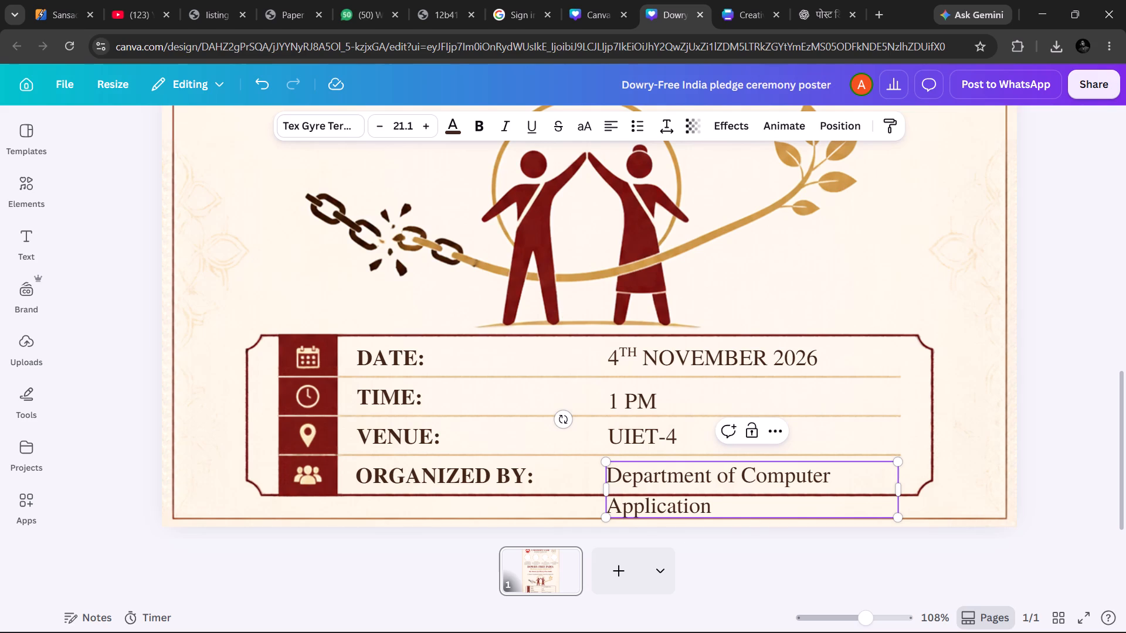
# Widen the department name's text box to fit one line and shift it left so it sits inside the details frame.
pyautogui.click(897, 488)
pyautogui.moveTo(901, 491); pyautogui.dragTo(967, 488)
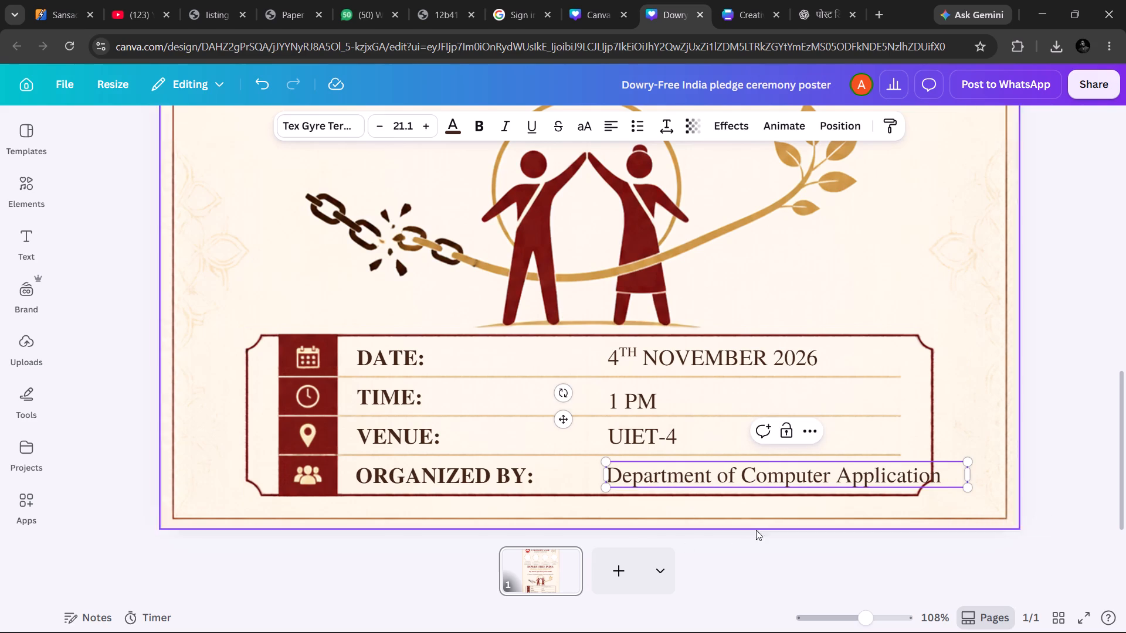
pyautogui.click(802, 537)
pyautogui.moveTo(782, 477); pyautogui.dragTo(774, 477)
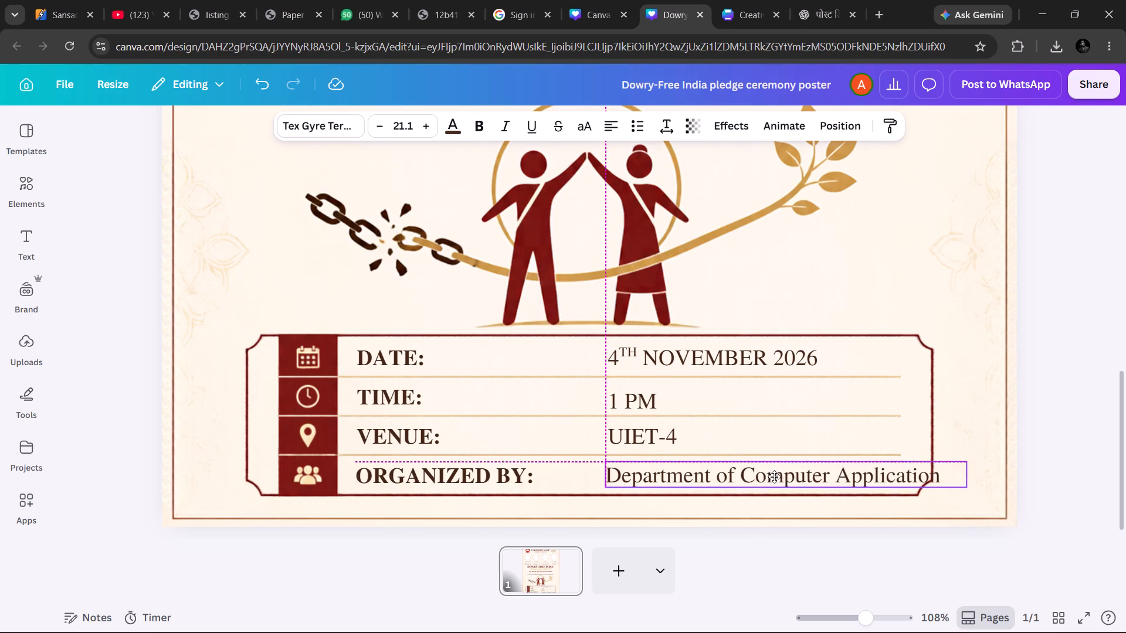
pyautogui.moveTo(774, 477); pyautogui.dragTo(739, 475)
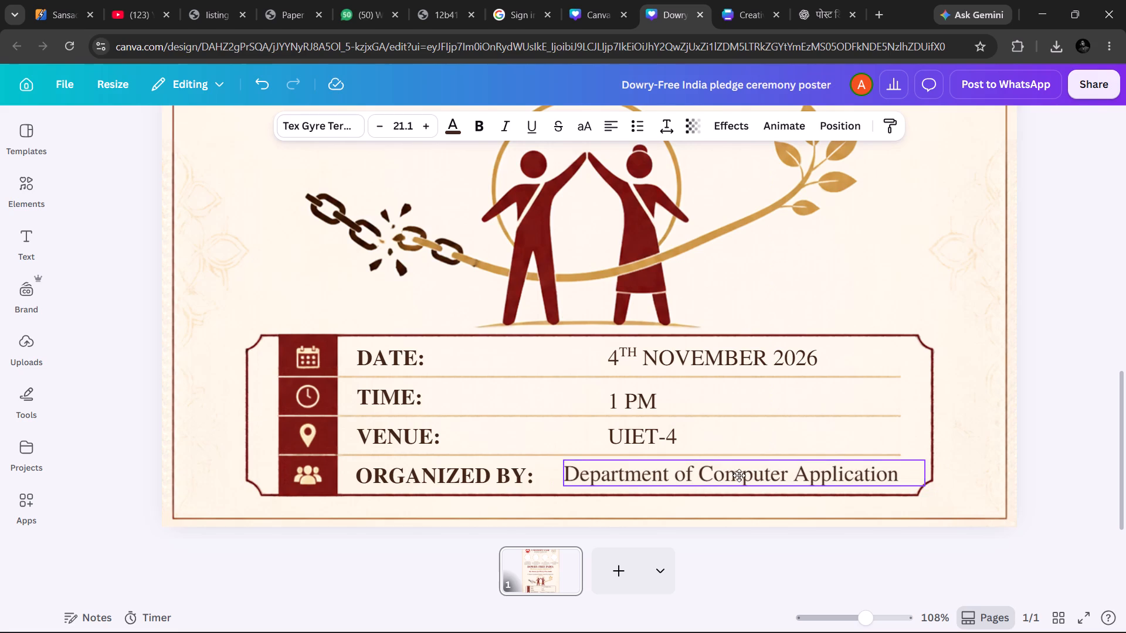
# Nudge the department name in the ORGANIZED BY row slightly left, keeping it level with its label inside the details frame.
pyautogui.moveTo(739, 475); pyautogui.dragTo(732, 475)
pyautogui.click(965, 500)
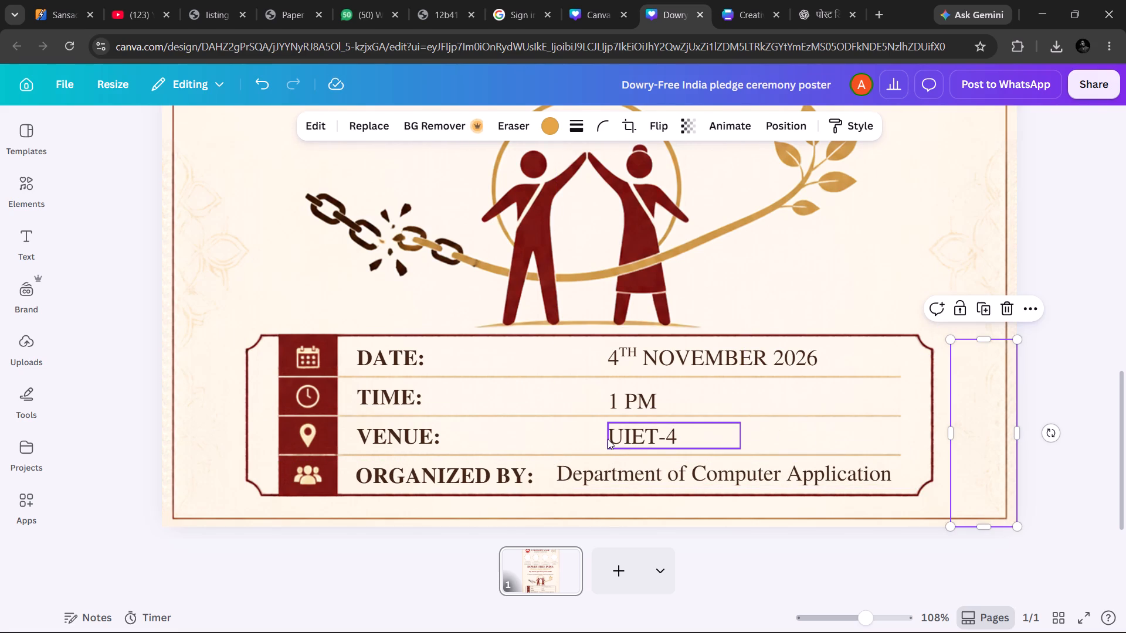
pyautogui.click(684, 469)
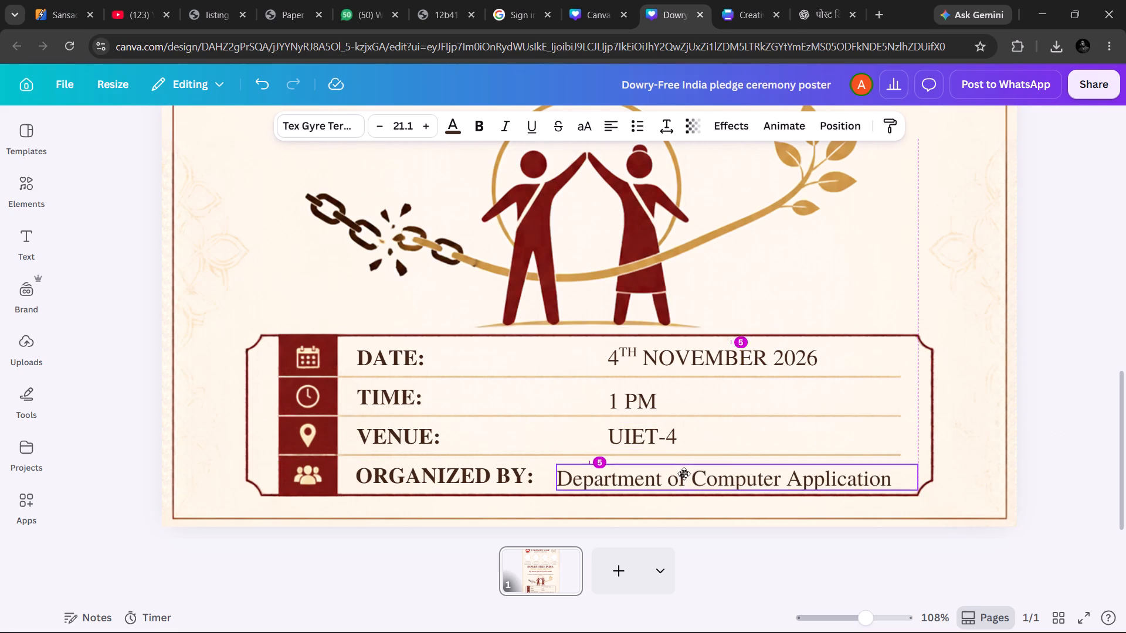
pyautogui.click(1057, 463)
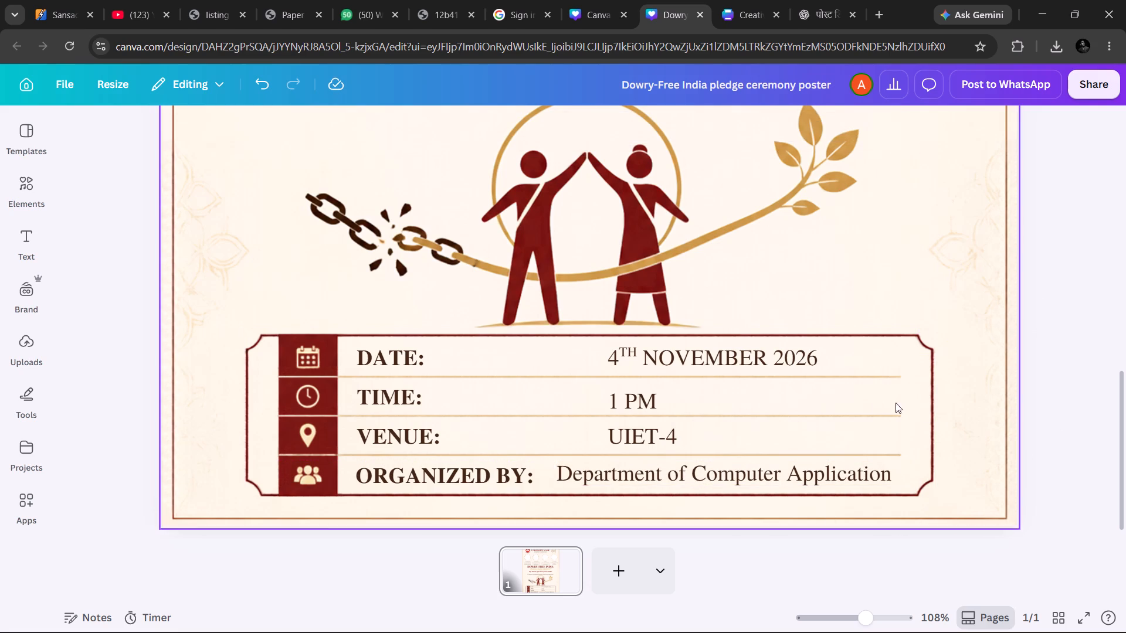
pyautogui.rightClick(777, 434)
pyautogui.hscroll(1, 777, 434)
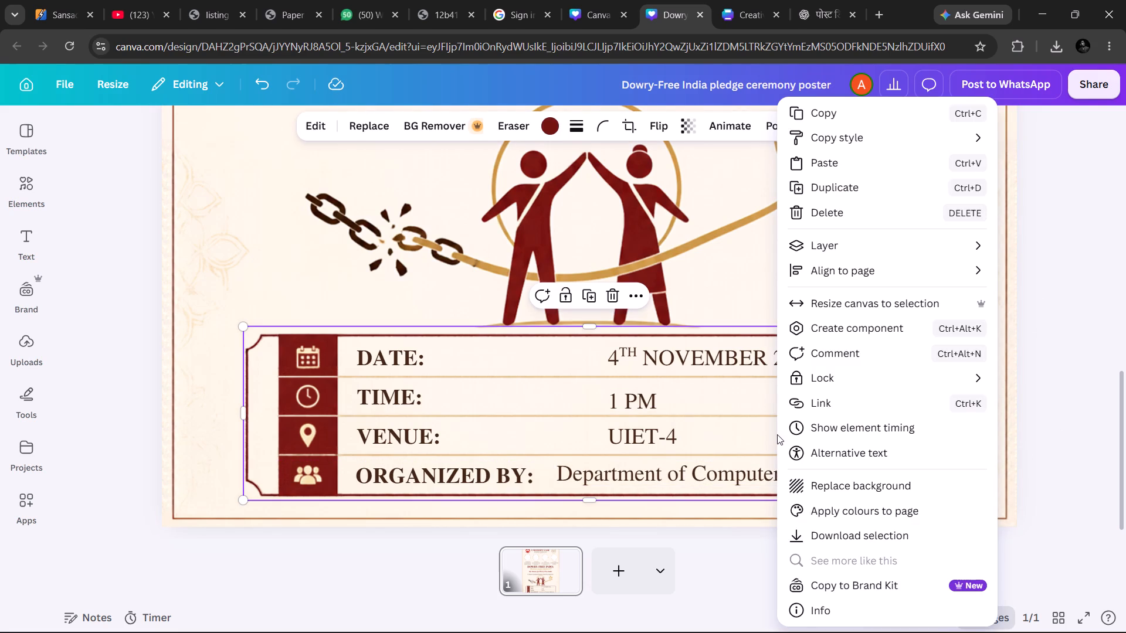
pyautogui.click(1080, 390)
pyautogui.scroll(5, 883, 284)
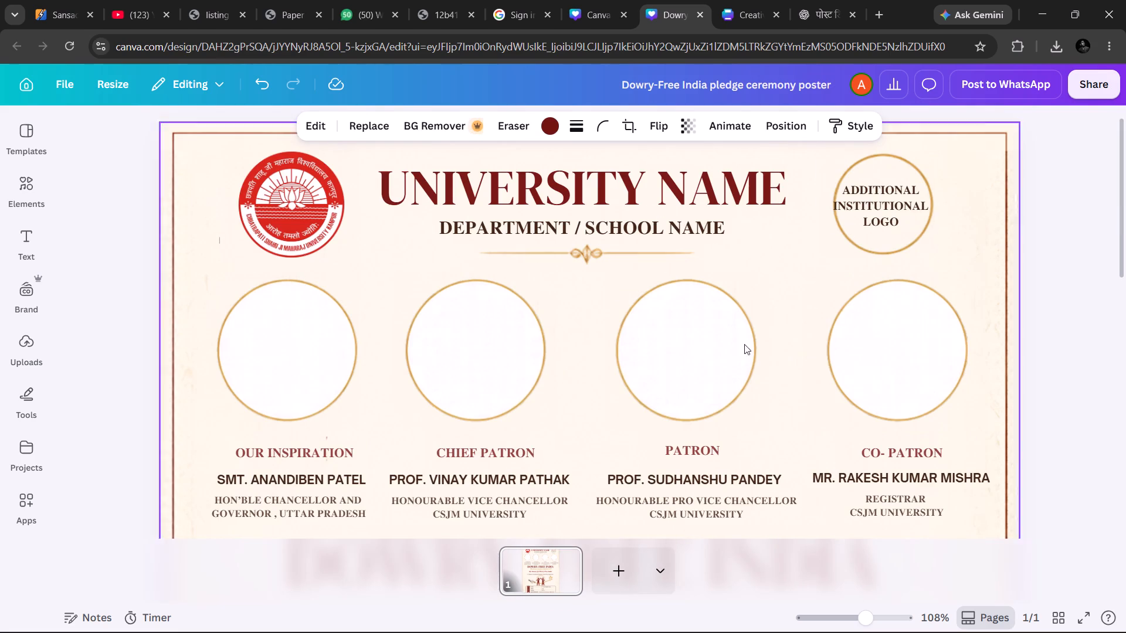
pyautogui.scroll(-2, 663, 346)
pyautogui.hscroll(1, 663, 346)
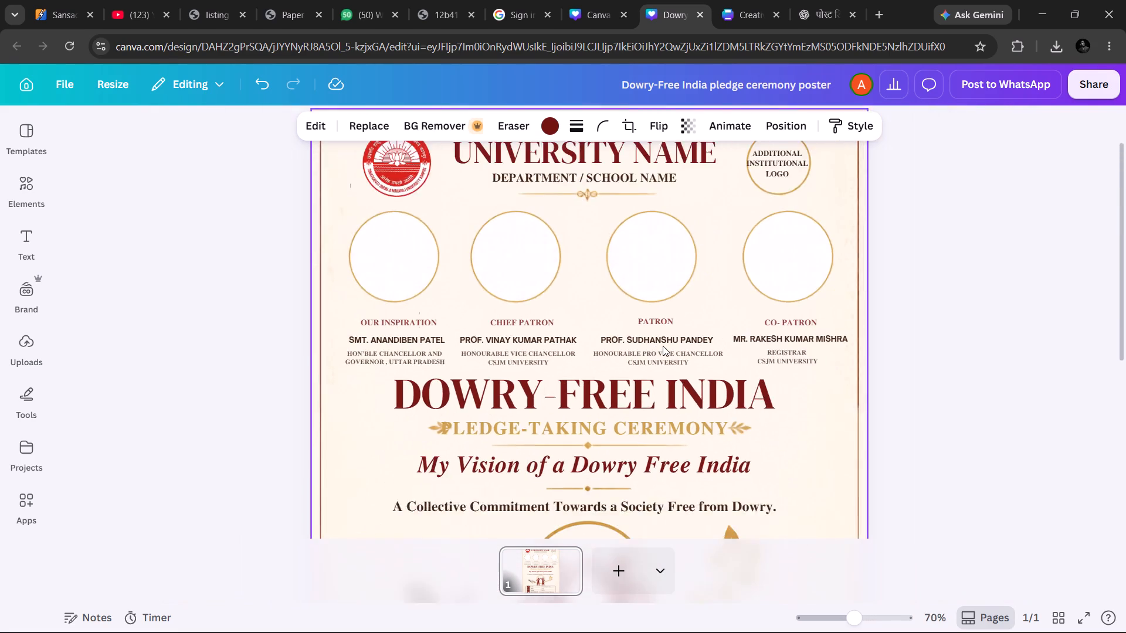
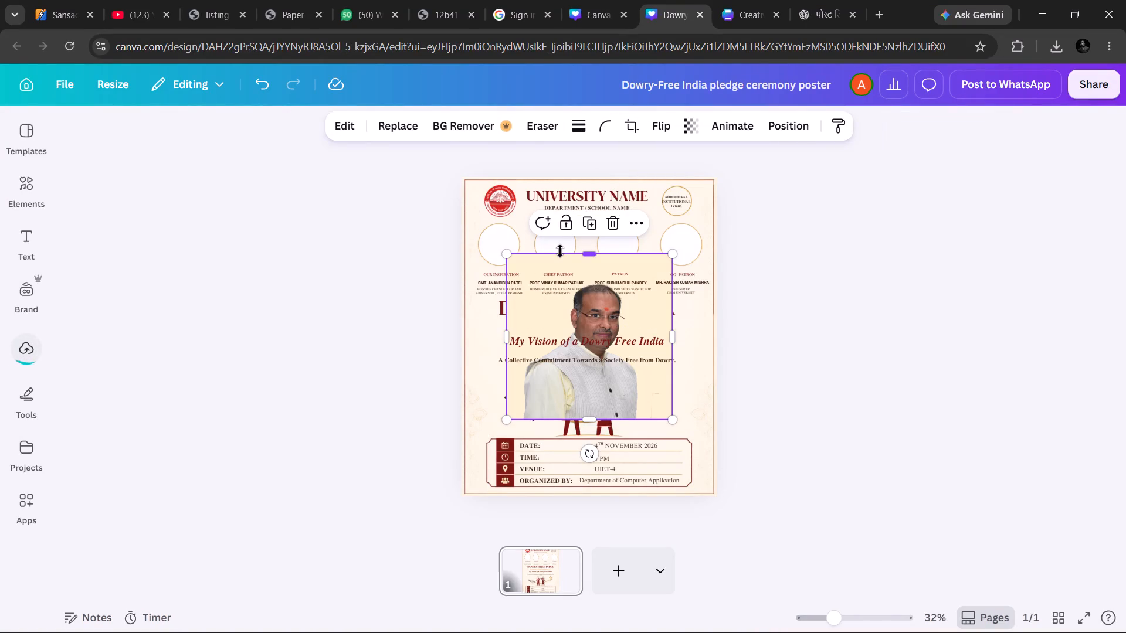
# Scale down the uploaded portrait of the man in the white vest and reposition it near the row of circular photo placeholders.
pyautogui.moveTo(617, 324); pyautogui.dragTo(584, 275)
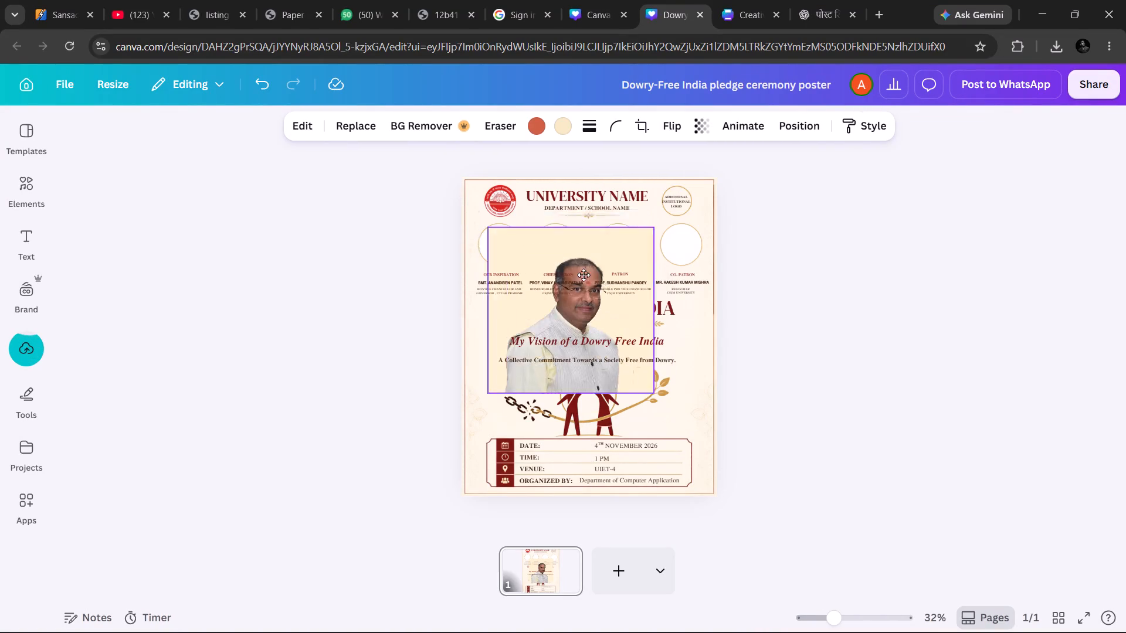
pyautogui.moveTo(584, 275); pyautogui.dragTo(592, 255)
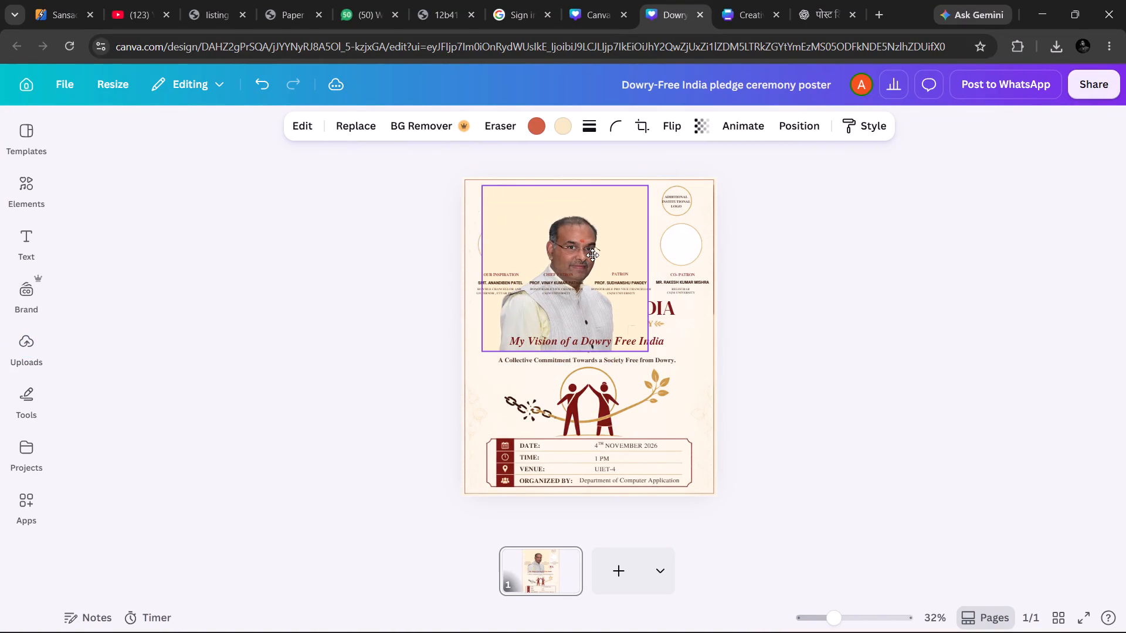
pyautogui.moveTo(592, 255); pyautogui.dragTo(636, 297)
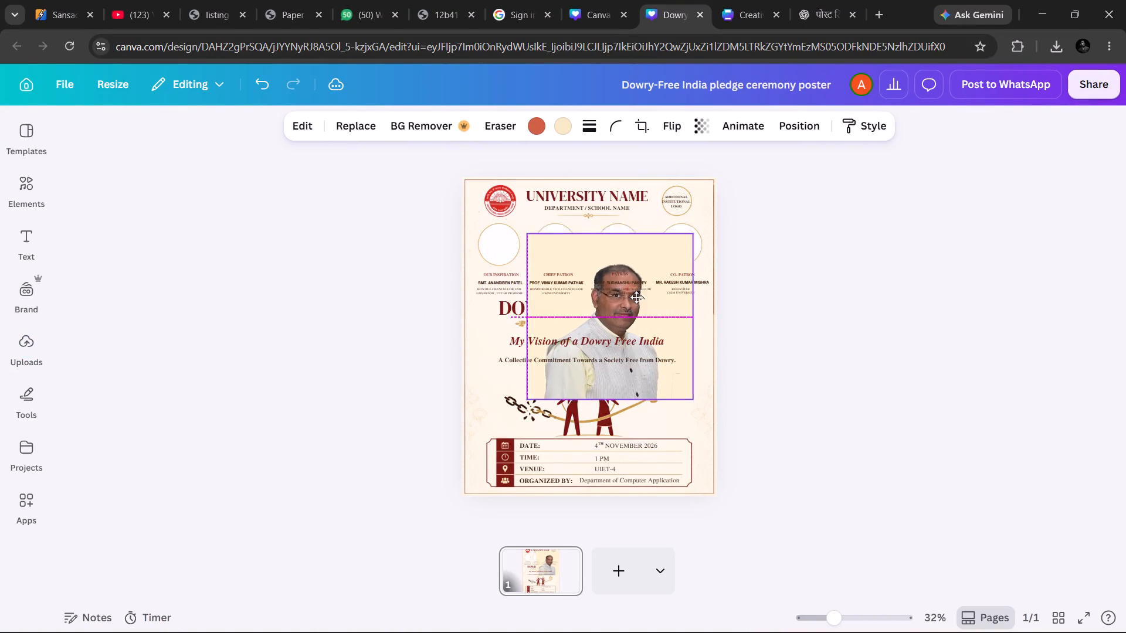
pyautogui.moveTo(636, 297); pyautogui.dragTo(632, 289)
pyautogui.moveTo(684, 387); pyautogui.dragTo(654, 349)
pyautogui.moveTo(622, 246); pyautogui.dragTo(656, 294)
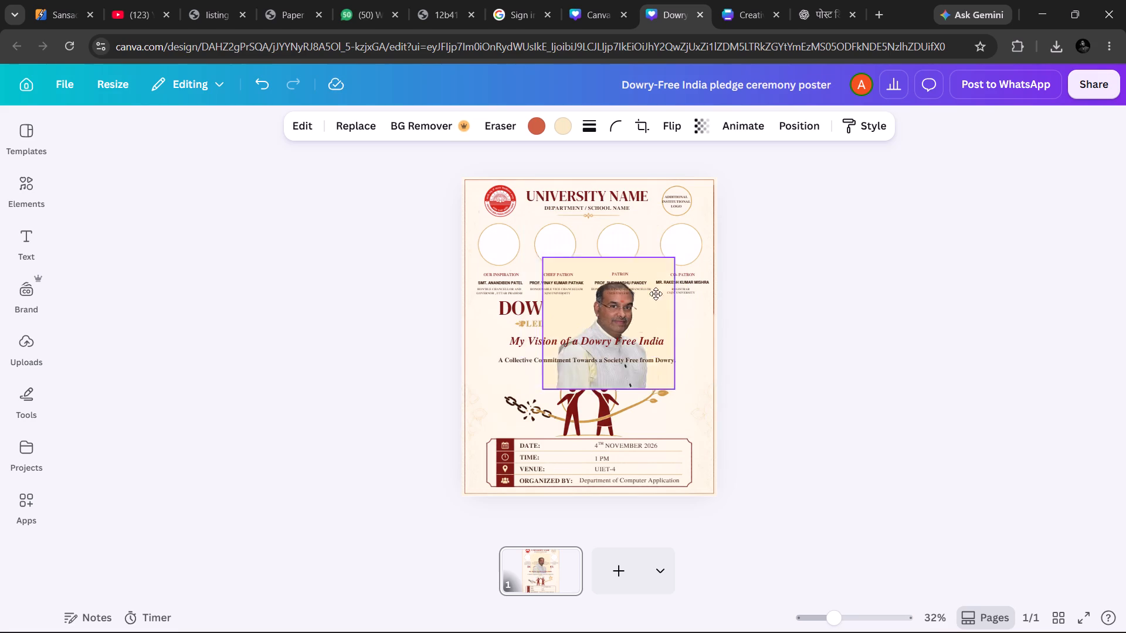
# Move the man's portrait photo lower and further right on the poster, below the dignitaries' names.
pyautogui.moveTo(656, 294); pyautogui.dragTo(674, 307)
# Insert a basic circular frame, shrink it and place it over the Chief Patron's photo circle.
pyautogui.click(24, 195)
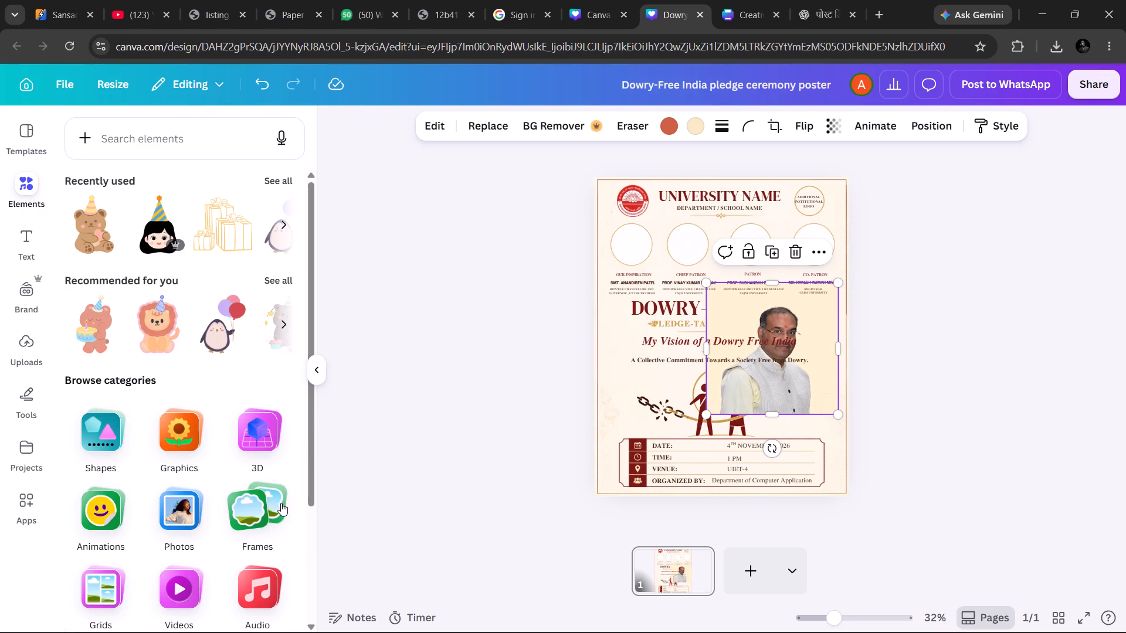
pyautogui.click(273, 507)
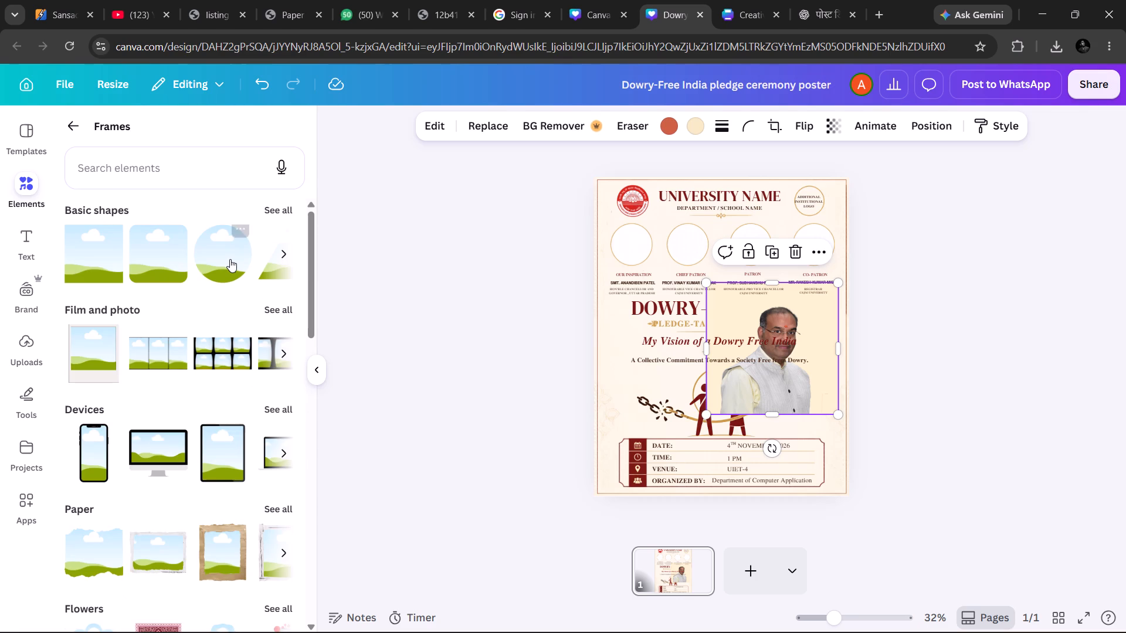
pyautogui.click(230, 259)
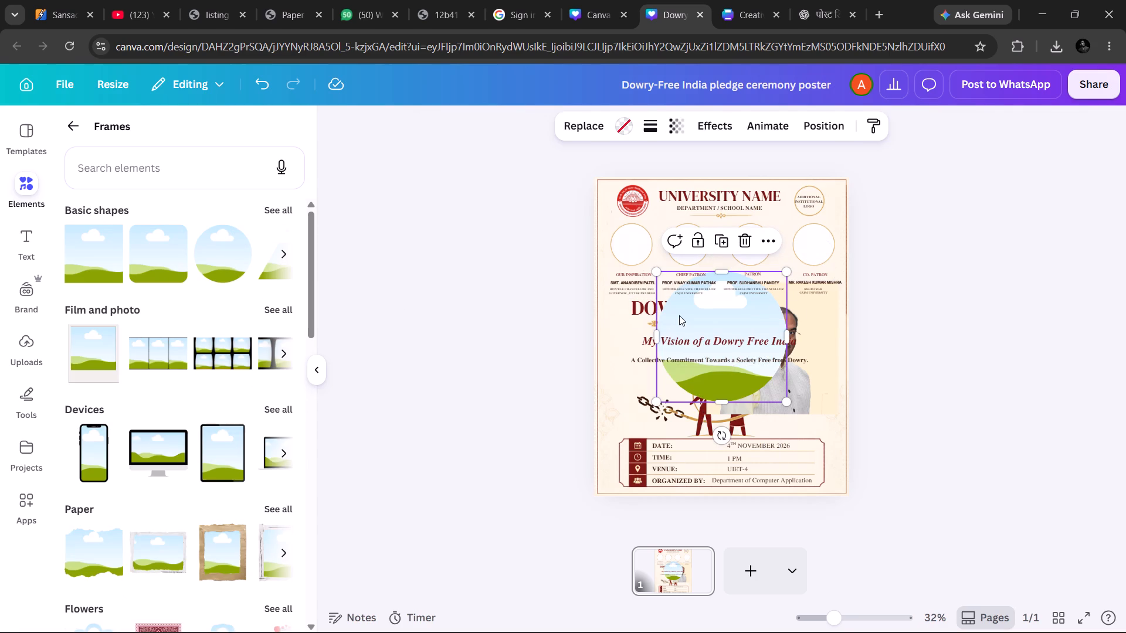
pyautogui.moveTo(657, 275); pyautogui.dragTo(697, 299)
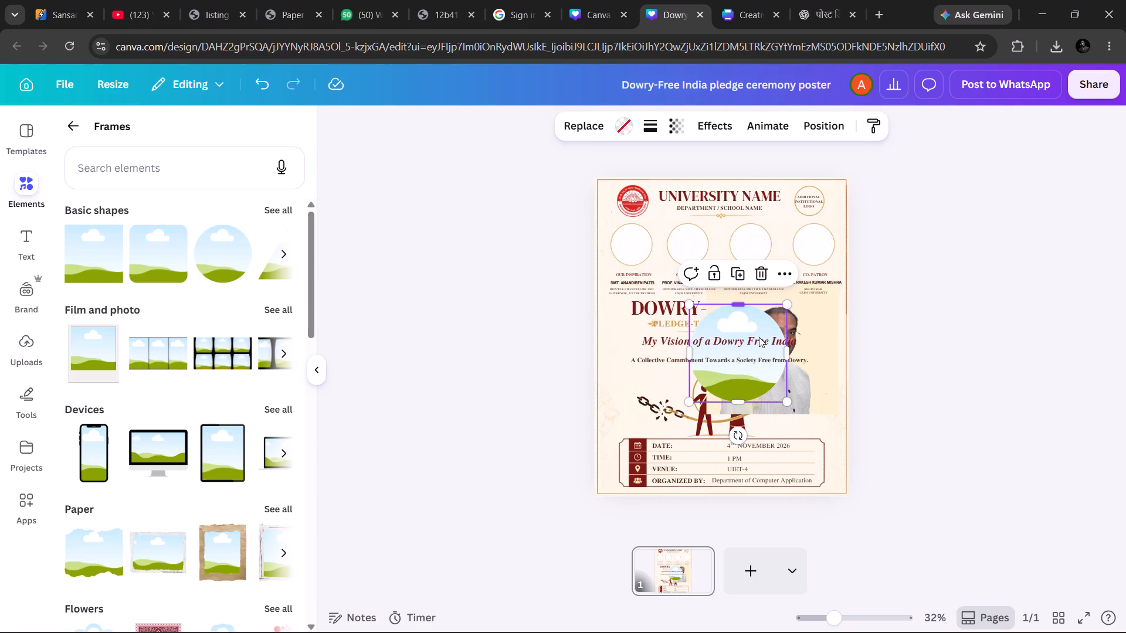
pyautogui.moveTo(749, 322); pyautogui.dragTo(710, 200)
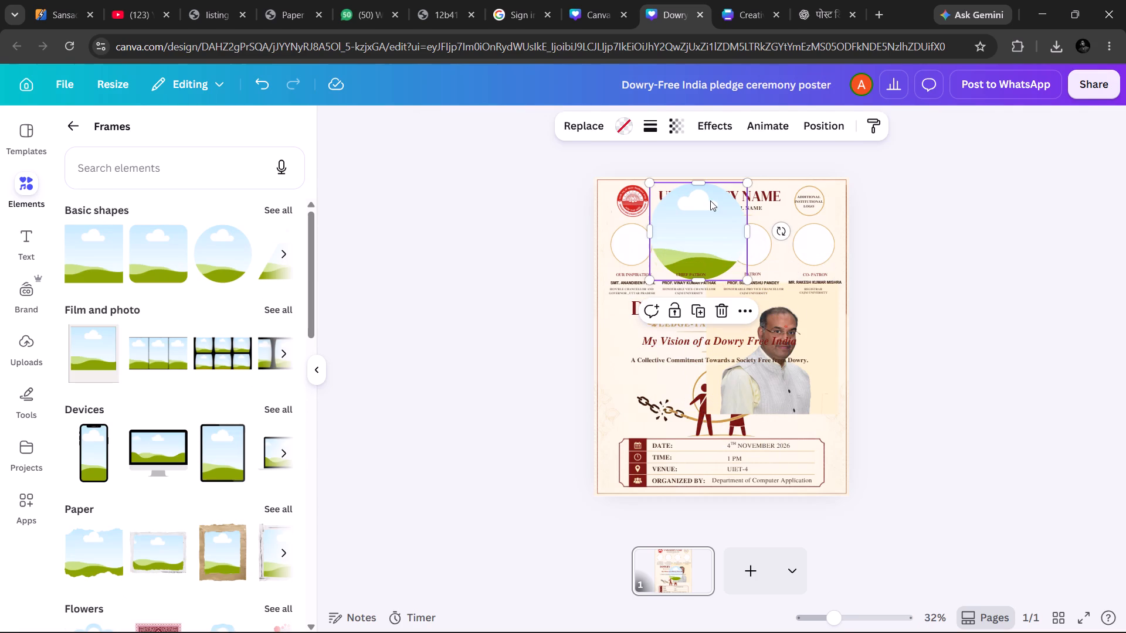
pyautogui.moveTo(747, 280); pyautogui.dragTo(711, 250)
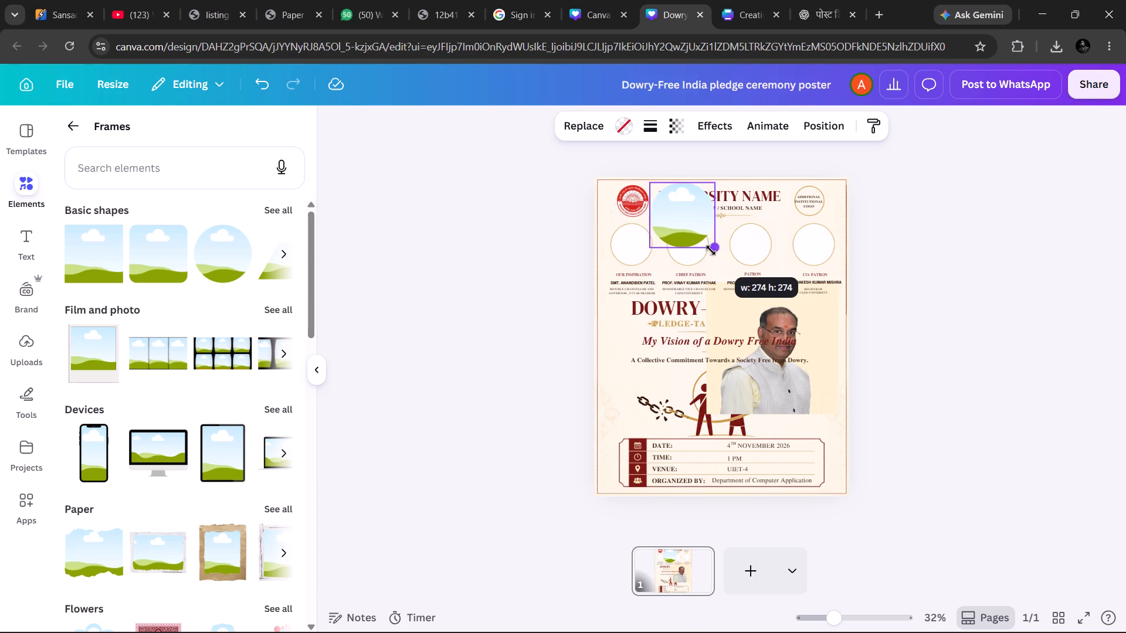
pyautogui.moveTo(711, 250); pyautogui.dragTo(710, 250)
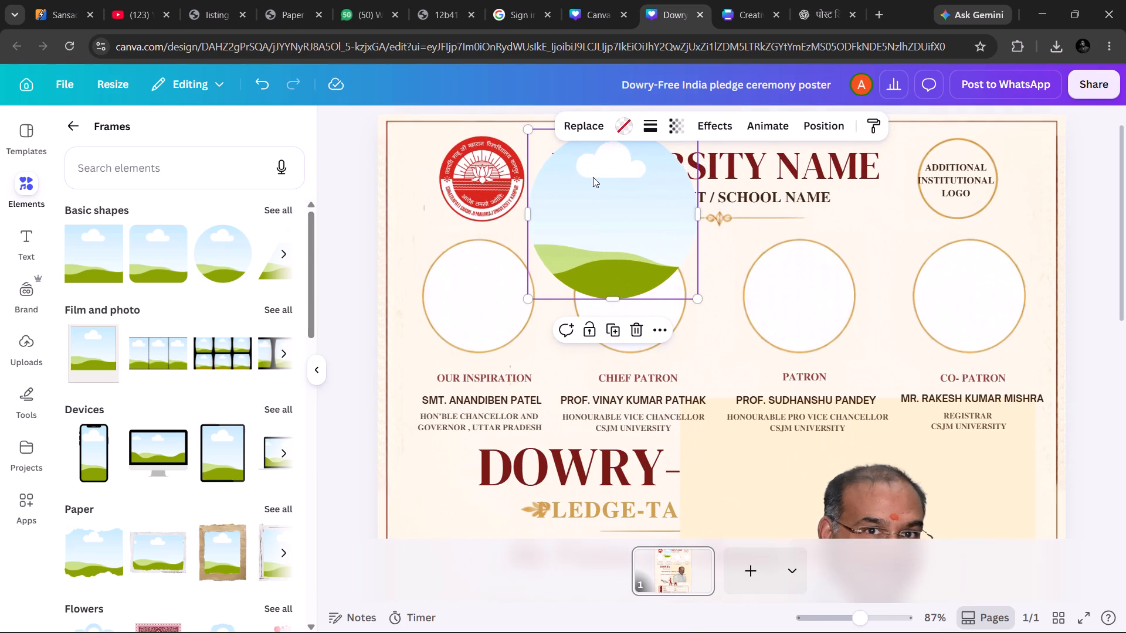
pyautogui.moveTo(593, 177); pyautogui.dragTo(617, 266)
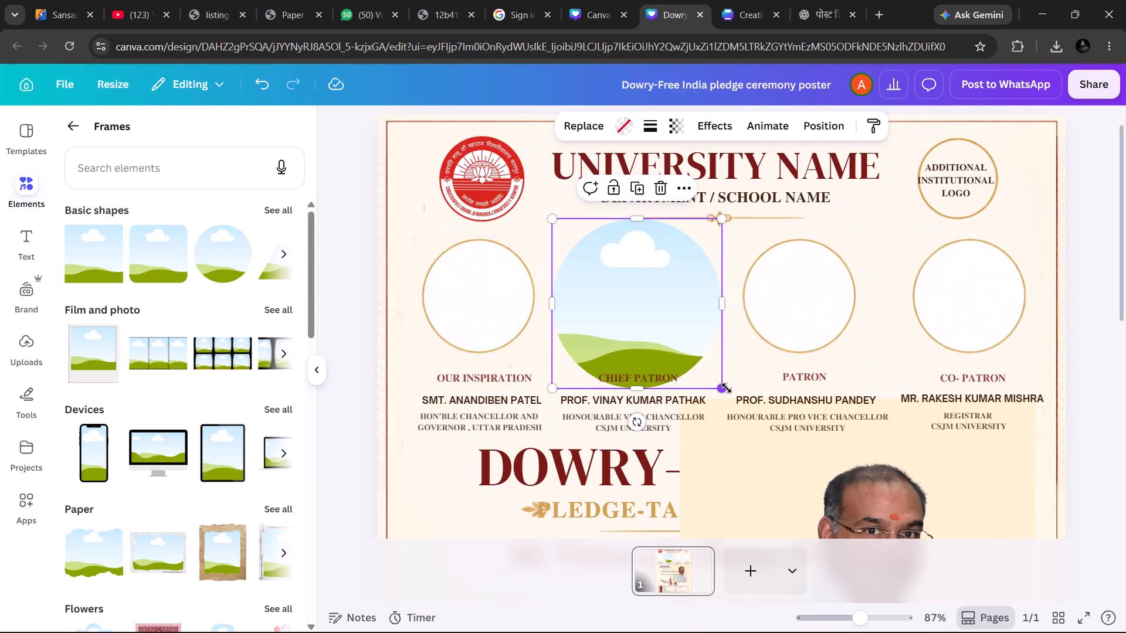
pyautogui.moveTo(727, 391); pyautogui.dragTo(681, 352)
pyautogui.moveTo(598, 266); pyautogui.dragTo(619, 275)
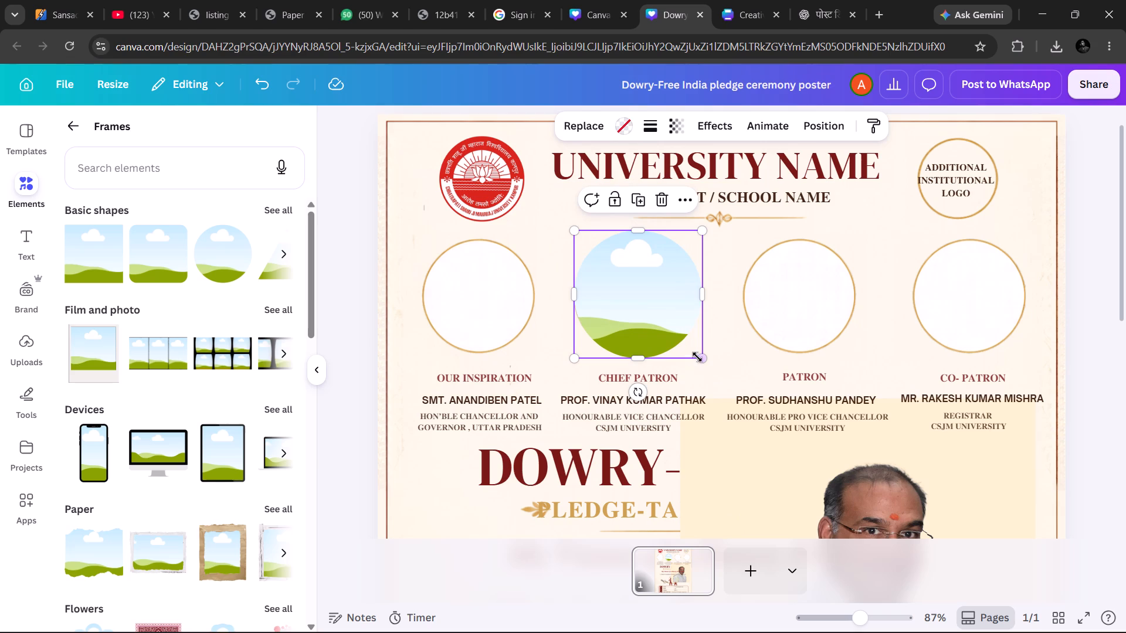
pyautogui.click(735, 352)
# Duplicate the circular frame to cover the Our Inspiration, Patron and Co-Patron photo circles as well.
pyautogui.click(635, 314)
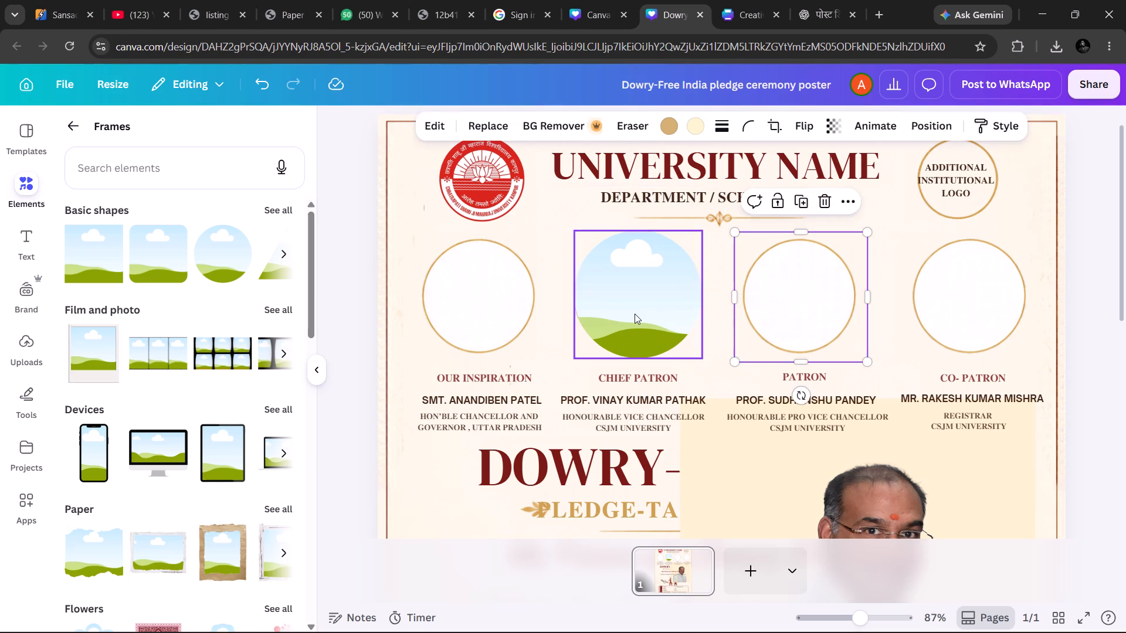
pyautogui.click(640, 205)
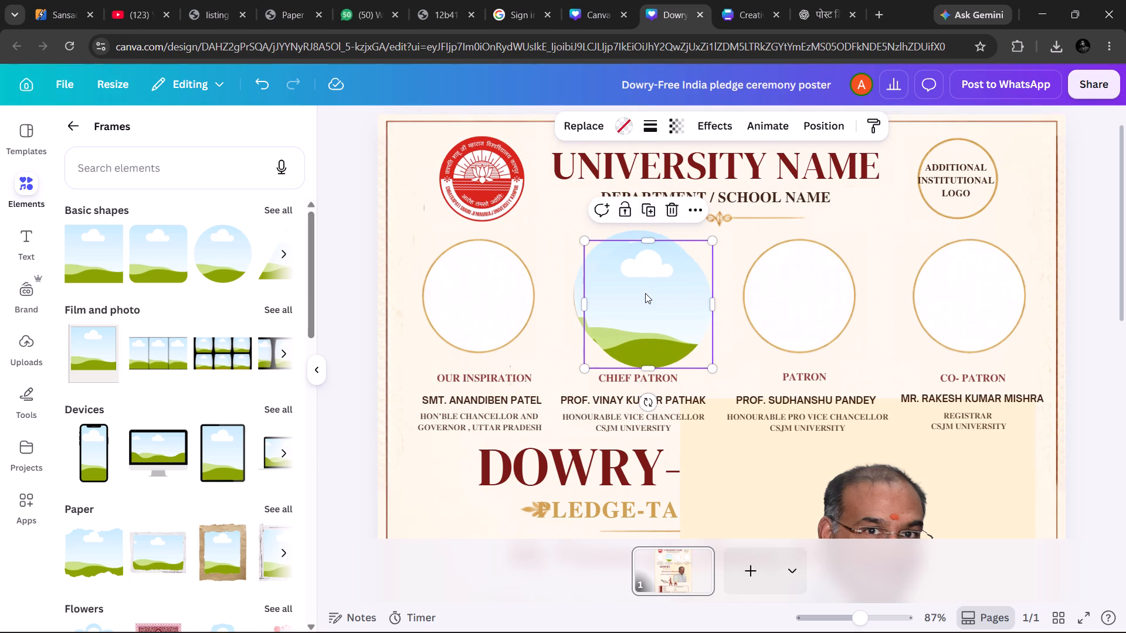
pyautogui.moveTo(645, 293); pyautogui.dragTo(479, 284)
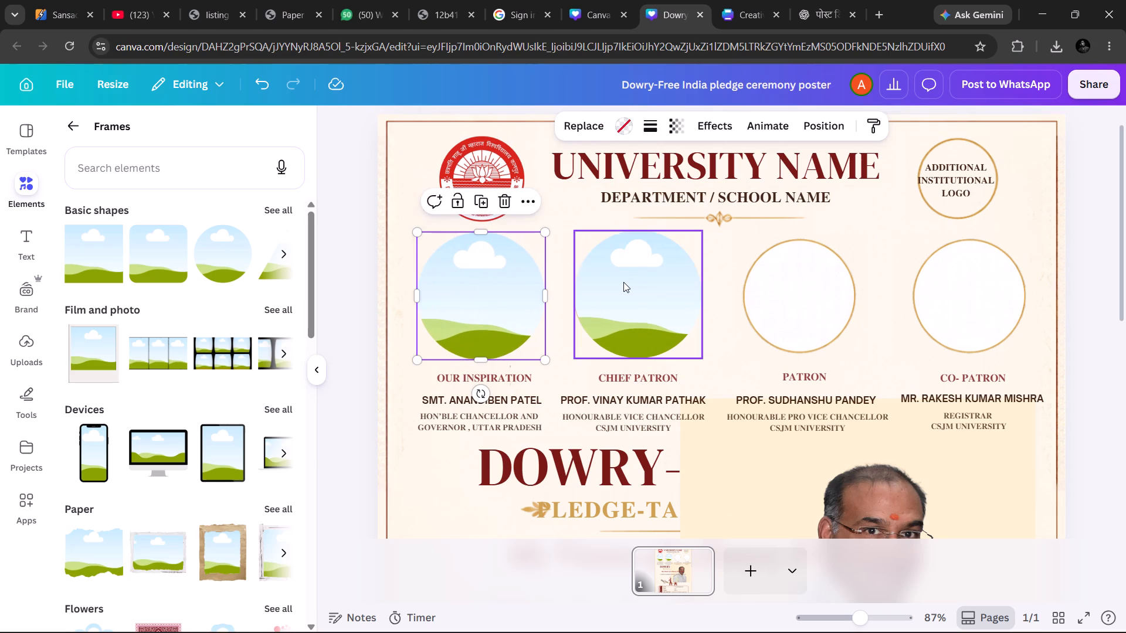
pyautogui.click(625, 282)
pyautogui.click(641, 199)
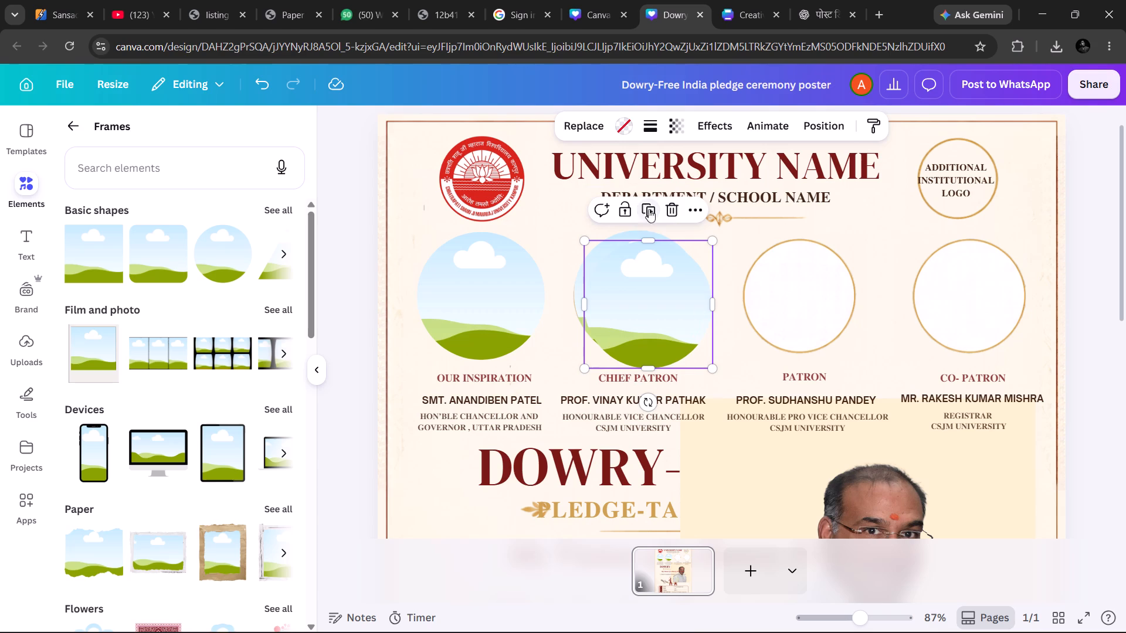
pyautogui.moveTo(689, 311); pyautogui.dragTo(839, 301)
pyautogui.click(798, 195)
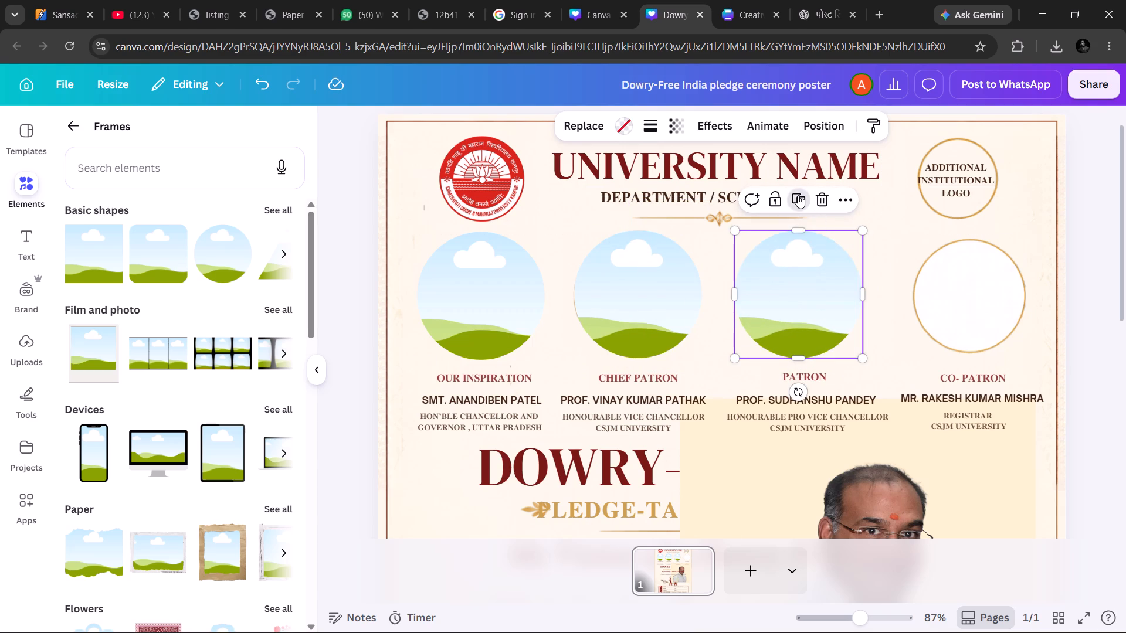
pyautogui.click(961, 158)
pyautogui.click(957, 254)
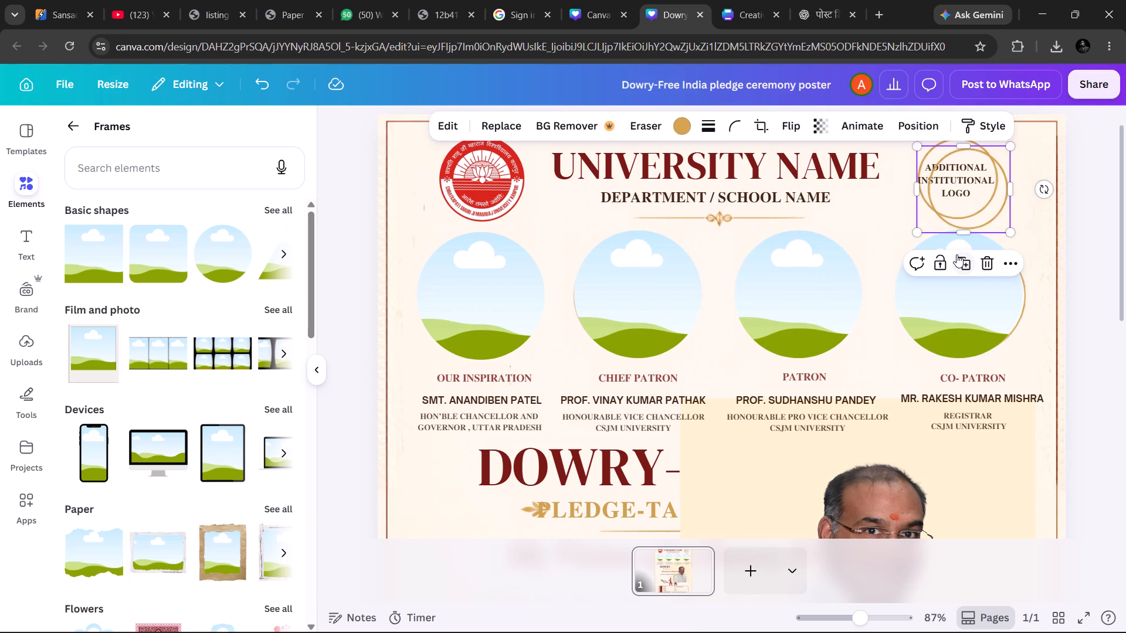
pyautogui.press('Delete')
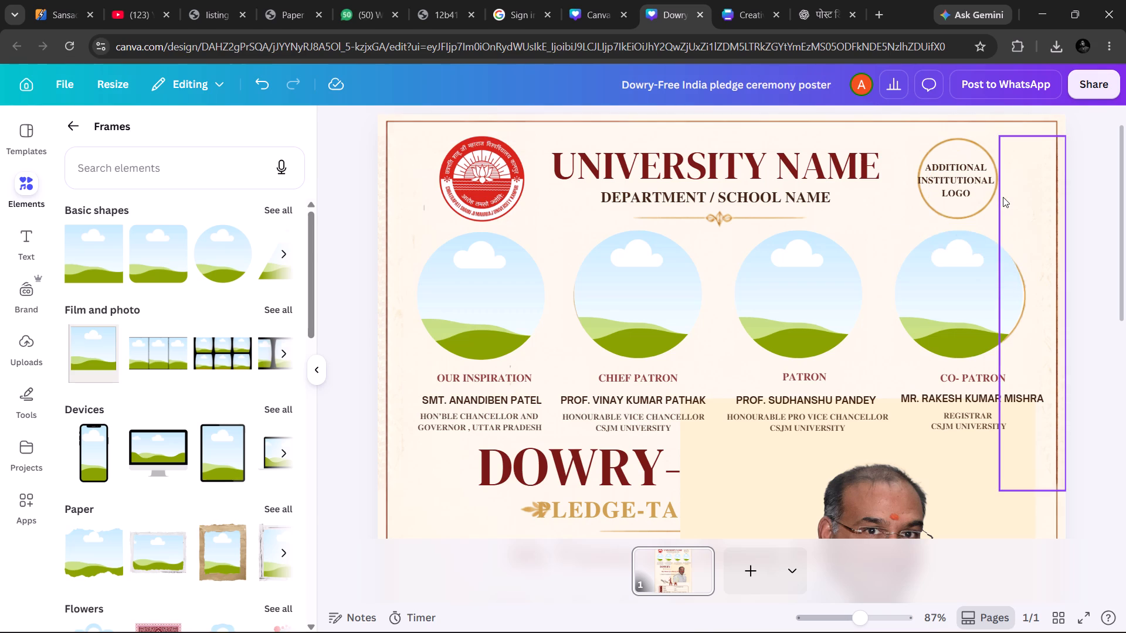
# Align the Co-Patron circular frame over the Co-Patron photo circle, above the registrar's name.
pyautogui.click(923, 289)
pyautogui.moveTo(923, 289); pyautogui.dragTo(944, 288)
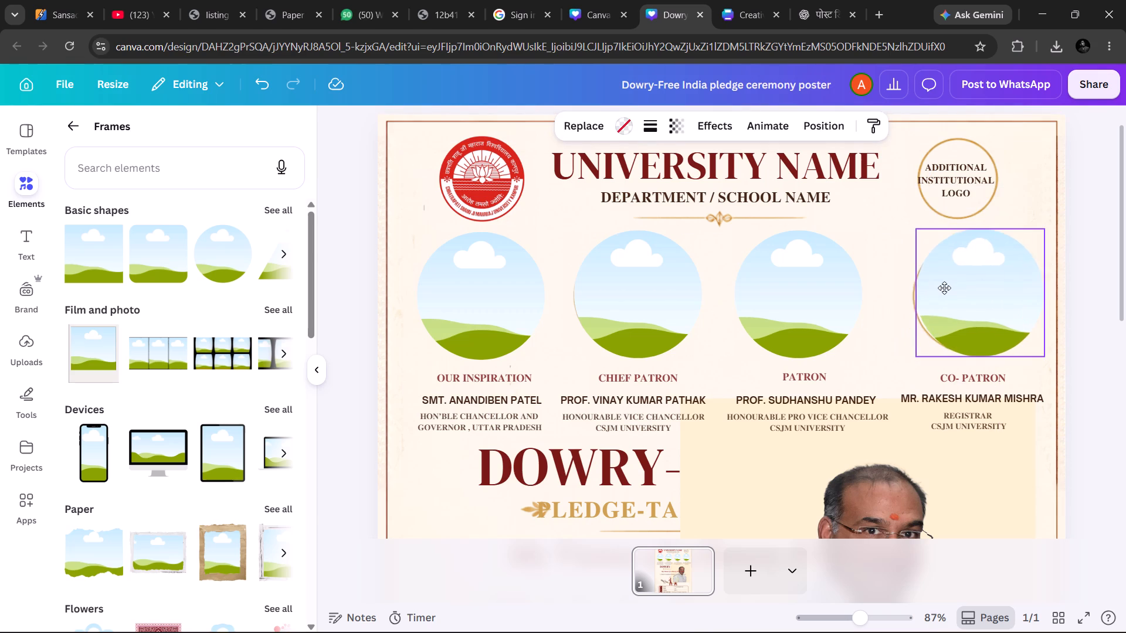
pyautogui.moveTo(944, 288); pyautogui.dragTo(937, 289)
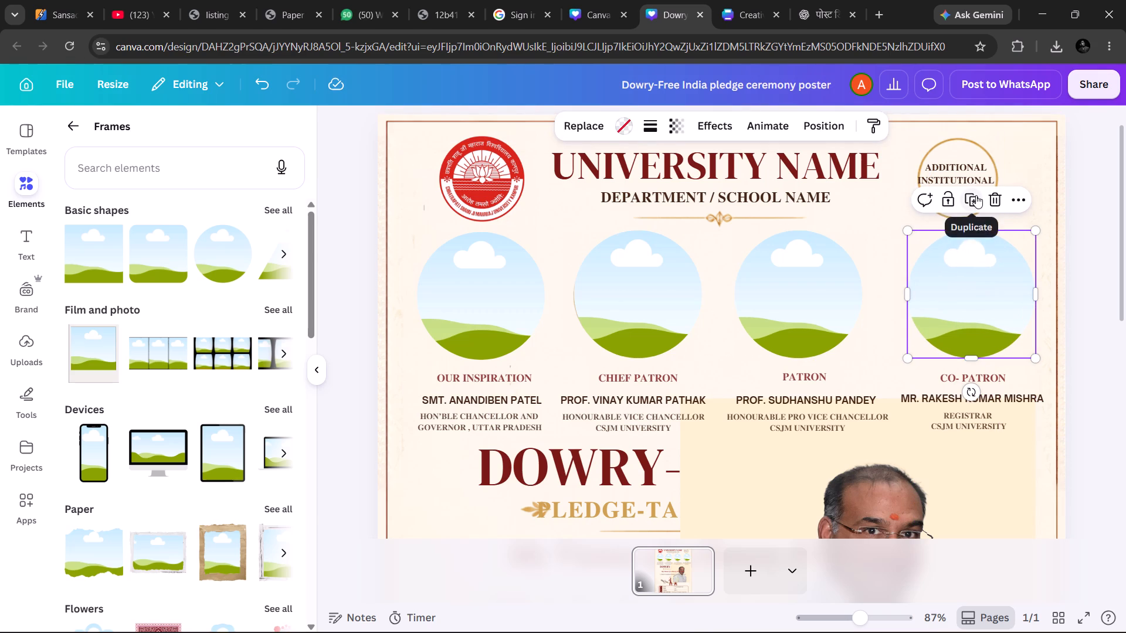
# Duplicate the Co-Patron circular frame, shrink the copy and place it over the Additional Institutional Logo circle.
pyautogui.click(976, 195)
pyautogui.moveTo(986, 269); pyautogui.dragTo(964, 94)
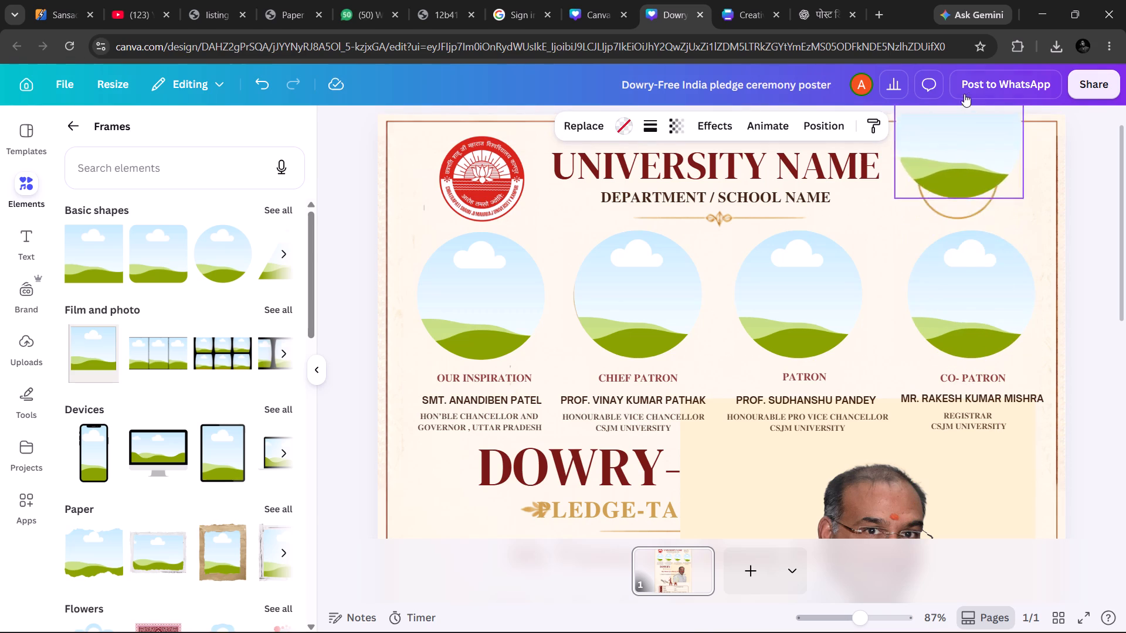
pyautogui.moveTo(964, 94); pyautogui.dragTo(971, 147)
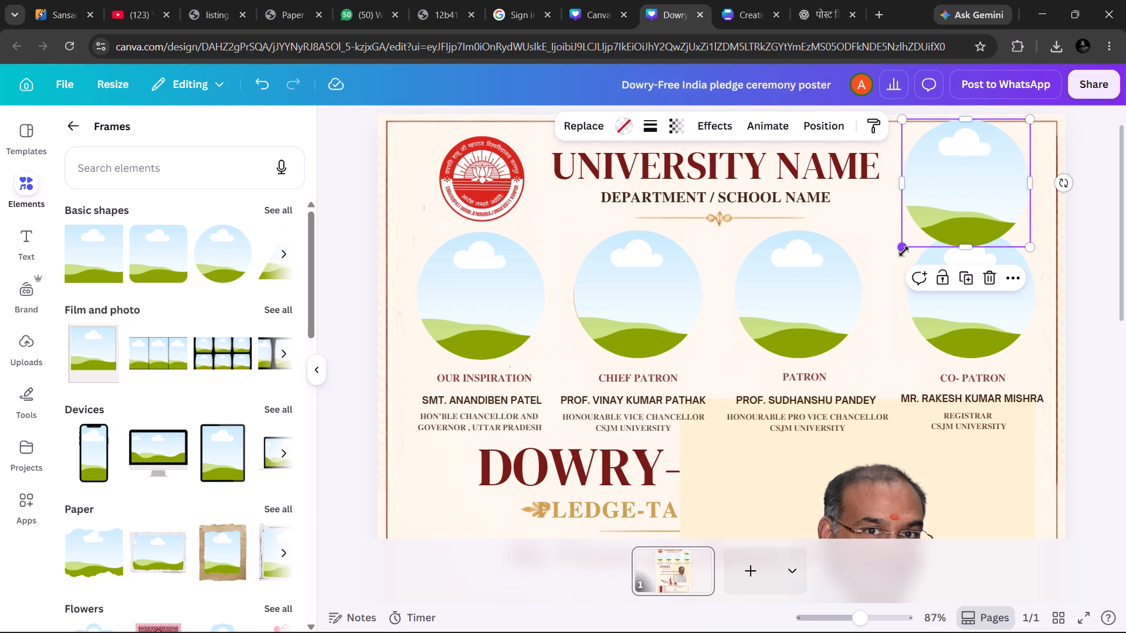
pyautogui.moveTo(904, 251); pyautogui.dragTo(948, 229)
pyautogui.moveTo(985, 173); pyautogui.dragTo(965, 185)
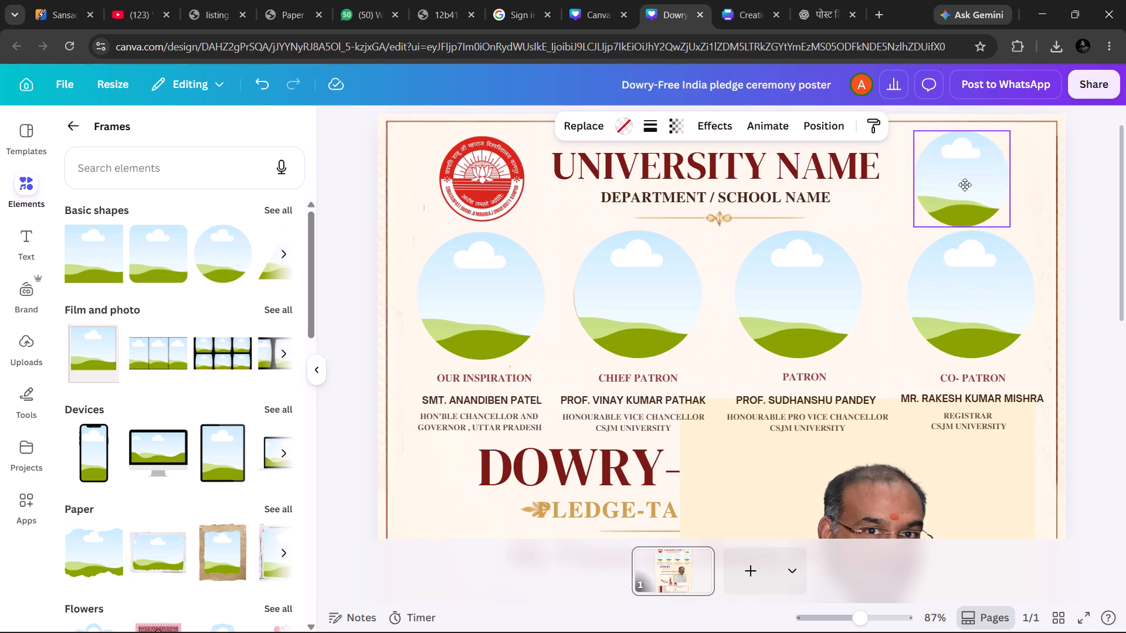
pyautogui.moveTo(965, 185); pyautogui.dragTo(963, 183)
pyautogui.click(867, 224)
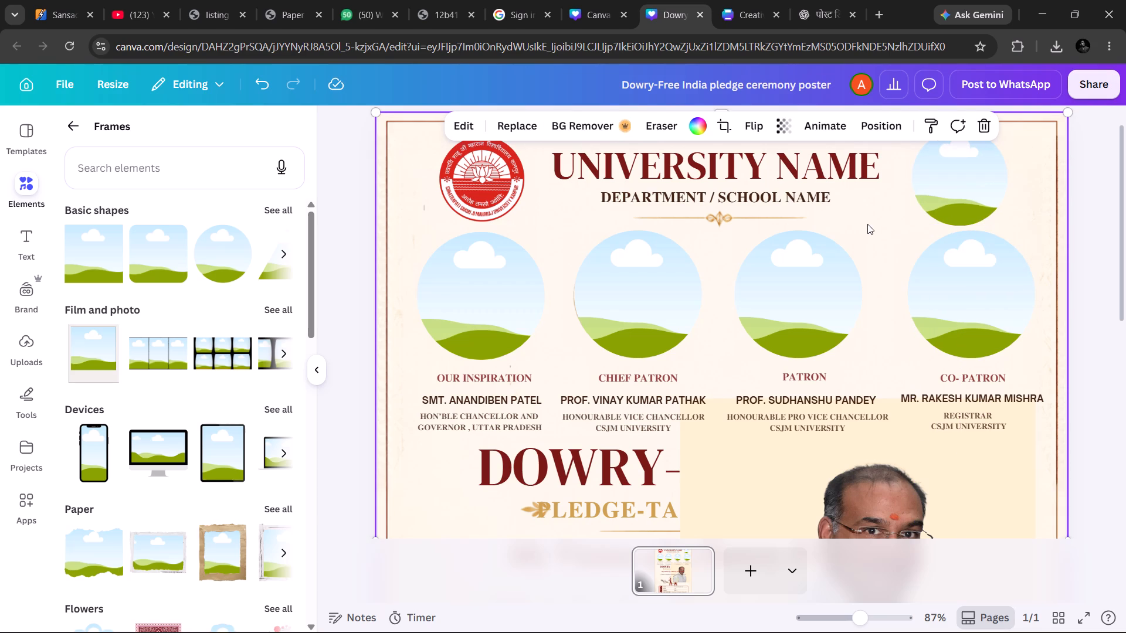
# Place the man's portrait photo into the Chief Patron circular frame.
pyautogui.moveTo(859, 486); pyautogui.dragTo(799, 447)
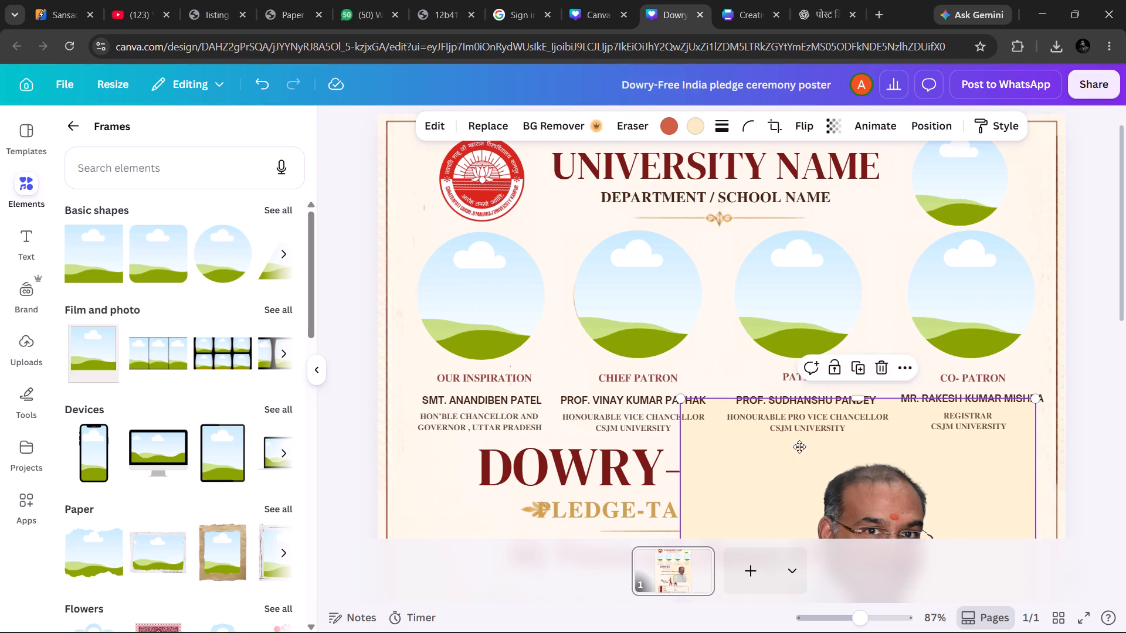
pyautogui.moveTo(799, 447); pyautogui.dragTo(659, 276)
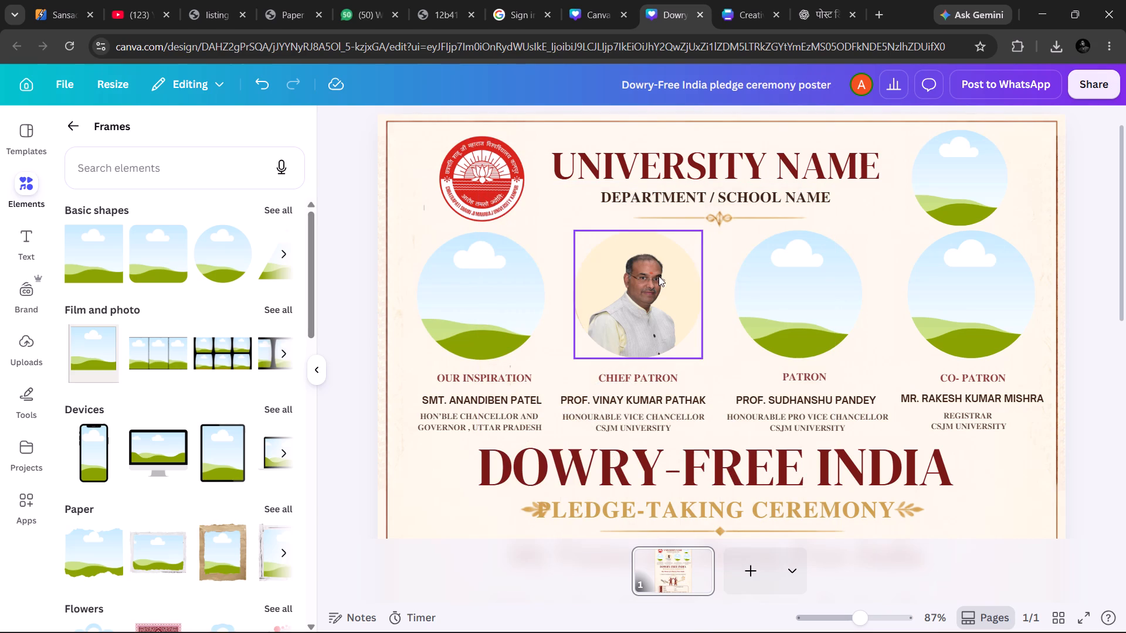
# Shrink the circular frame covering the Additional Institutional Logo slightly.
pyautogui.scroll(-1, 659, 276)
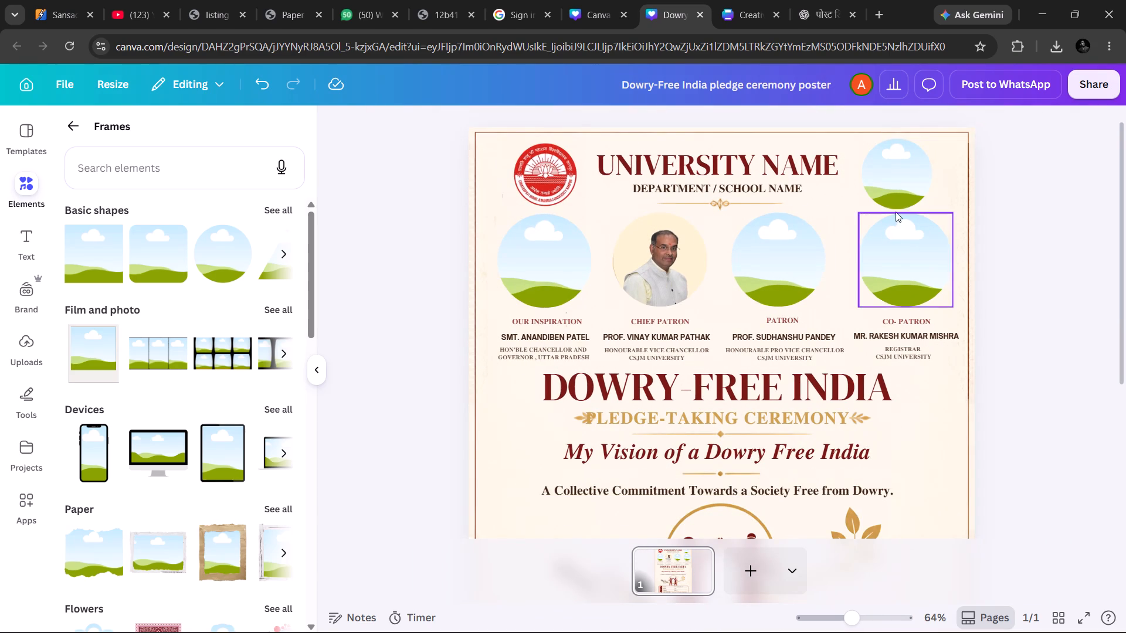
pyautogui.click(892, 195)
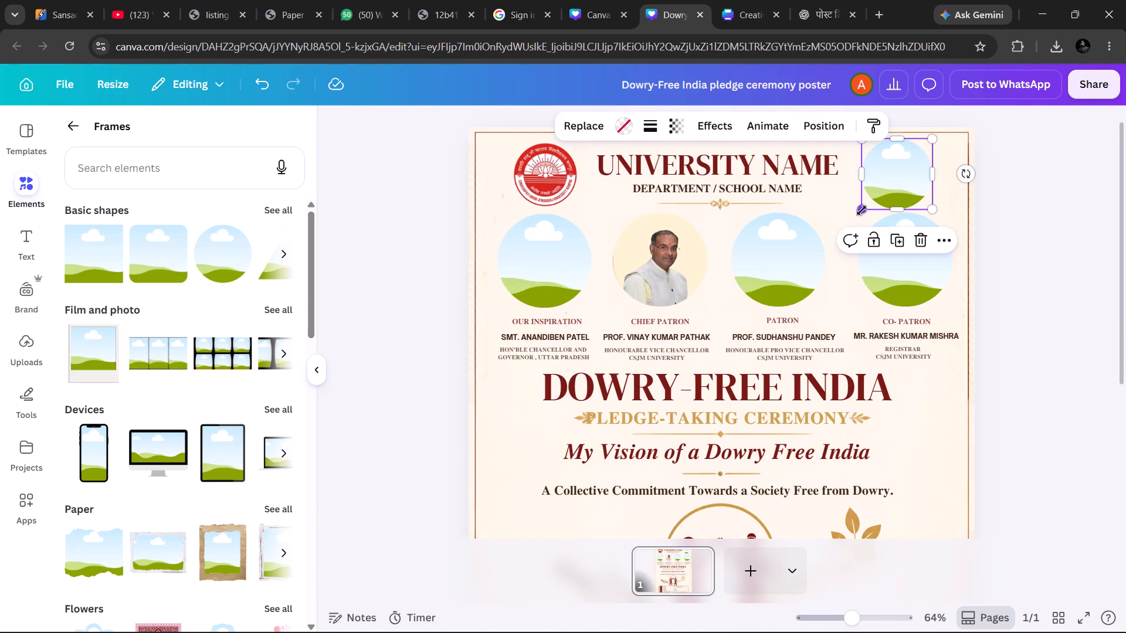
pyautogui.click(862, 210)
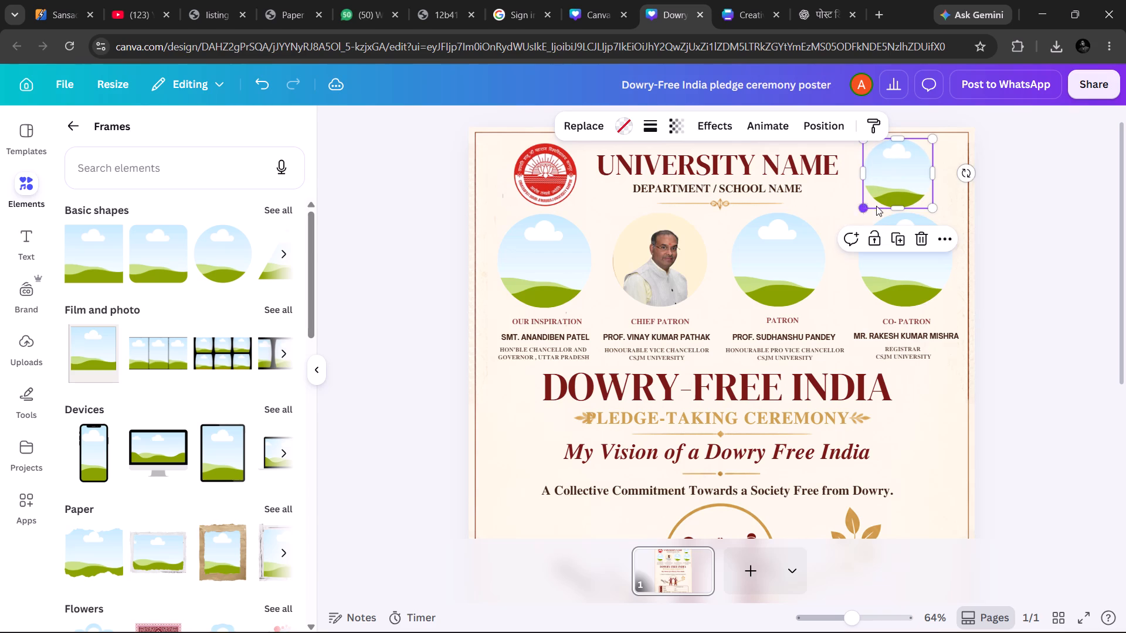
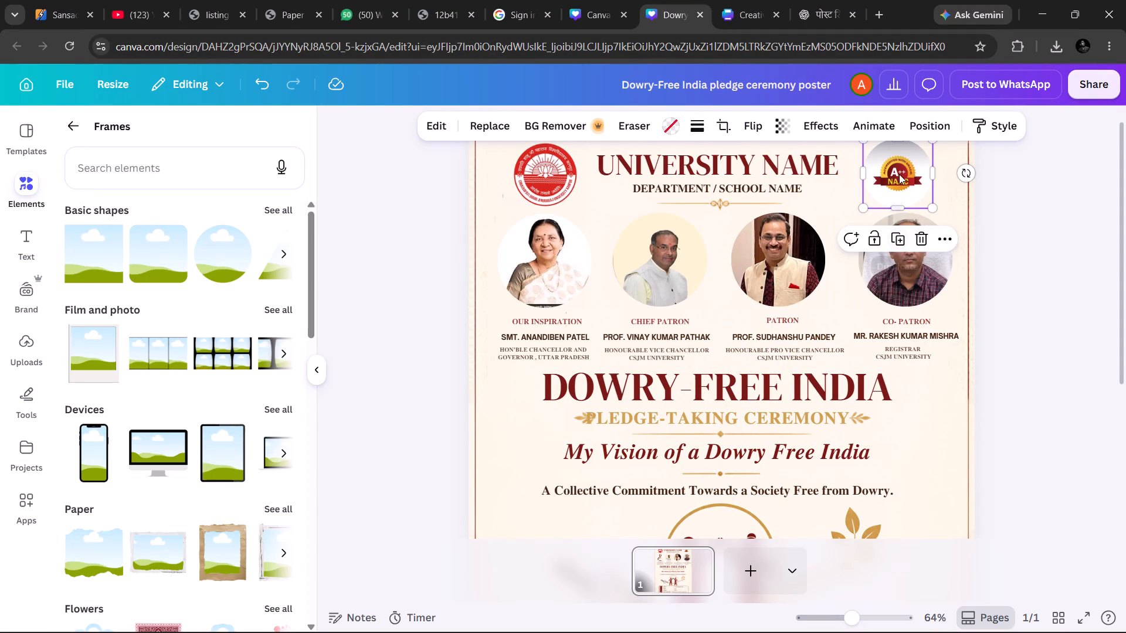
# Open the NAAC A++ badge image for cropping and enlarge it slightly within its circular frame beside the university name.
pyautogui.scroll(1, 898, 173)
pyautogui.click(898, 173)
pyautogui.doubleClick(898, 173)
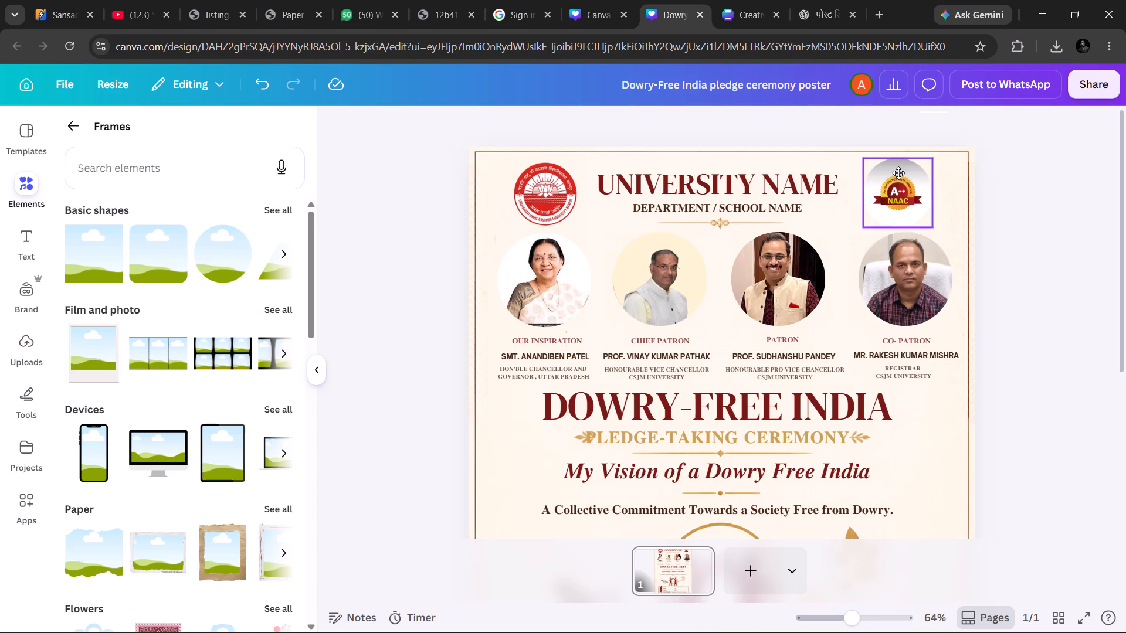
pyautogui.moveTo(936, 258); pyautogui.dragTo(958, 263)
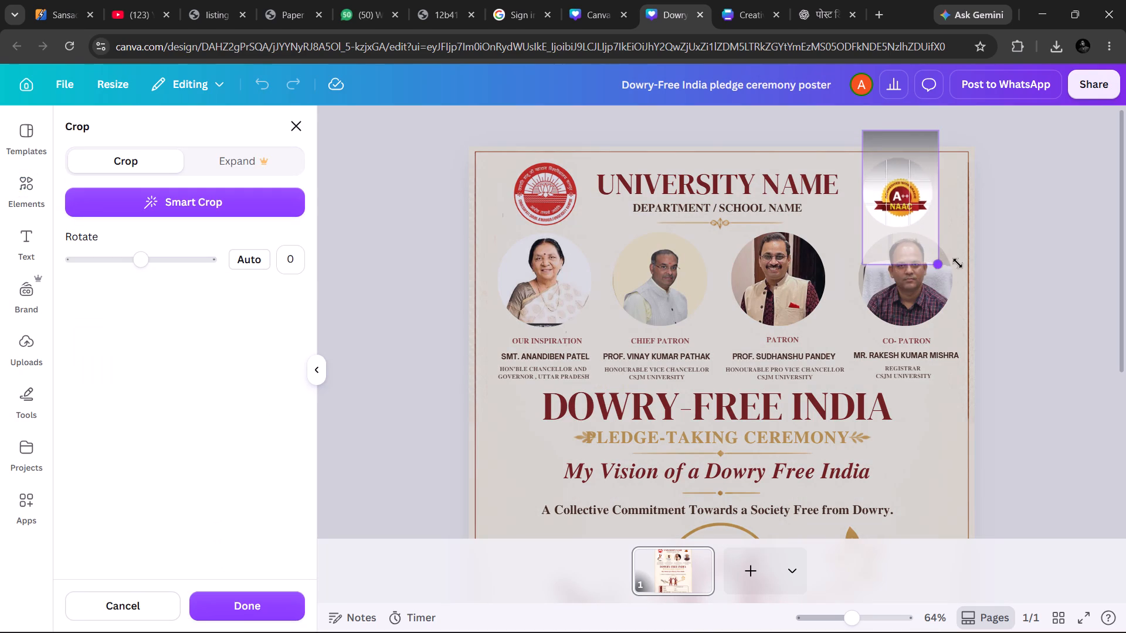
# Enlarge the NAAC A++ badge image inside its circular frame and re-centre it within the circle.
pyautogui.moveTo(958, 263); pyautogui.dragTo(1033, 288)
pyautogui.moveTo(934, 275); pyautogui.dragTo(916, 244)
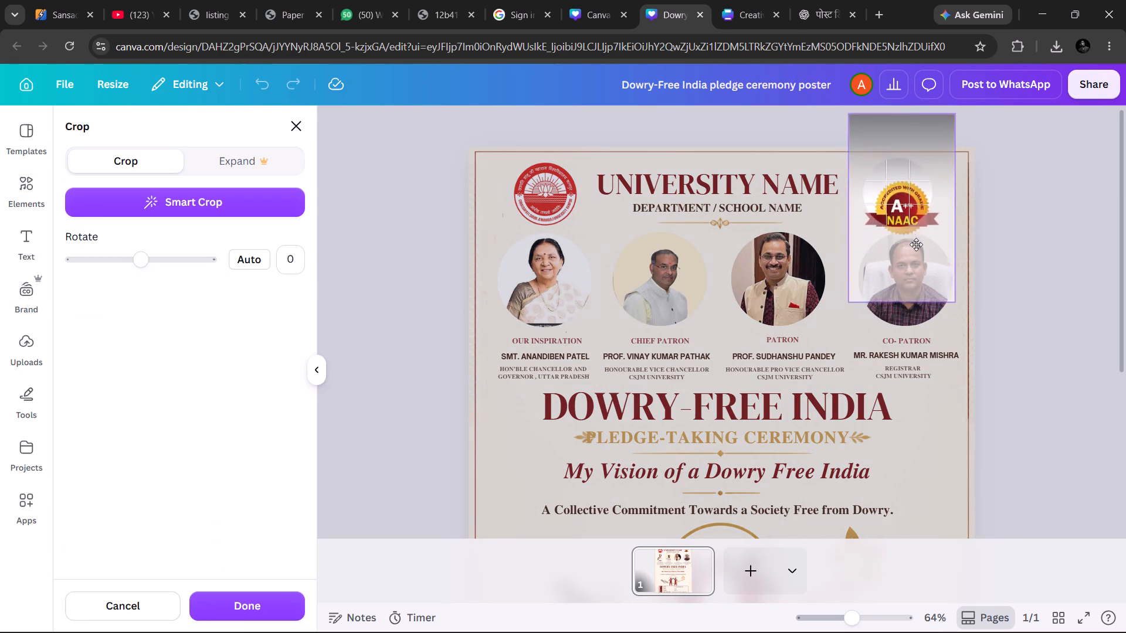
pyautogui.moveTo(916, 244); pyautogui.dragTo(911, 229)
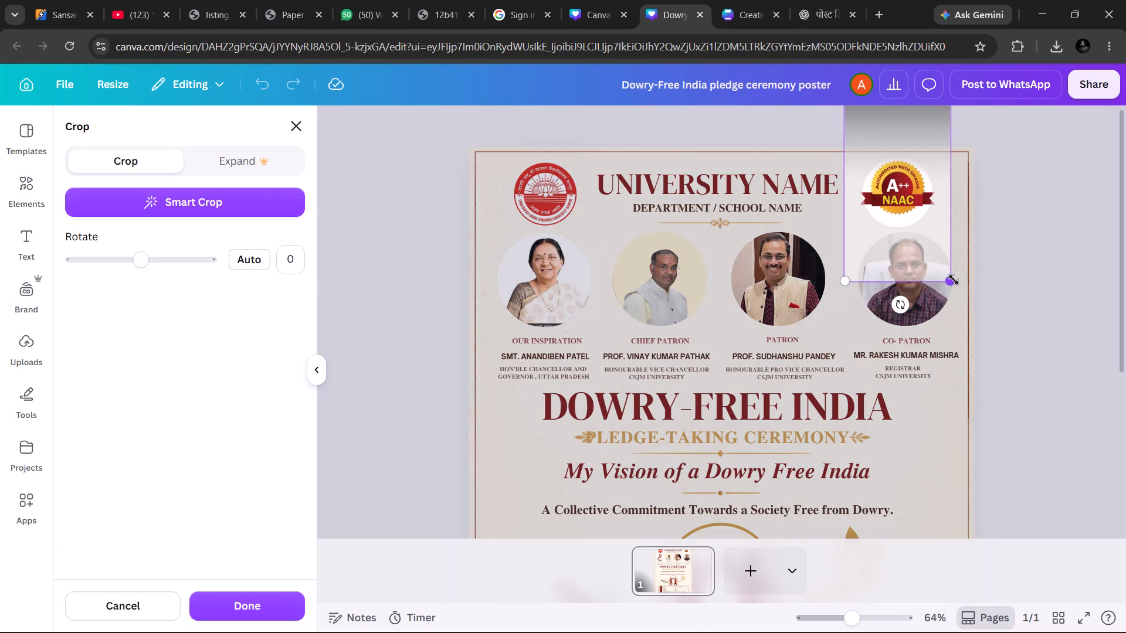
pyautogui.moveTo(952, 280); pyautogui.dragTo(975, 297)
pyautogui.moveTo(912, 264); pyautogui.dragTo(900, 252)
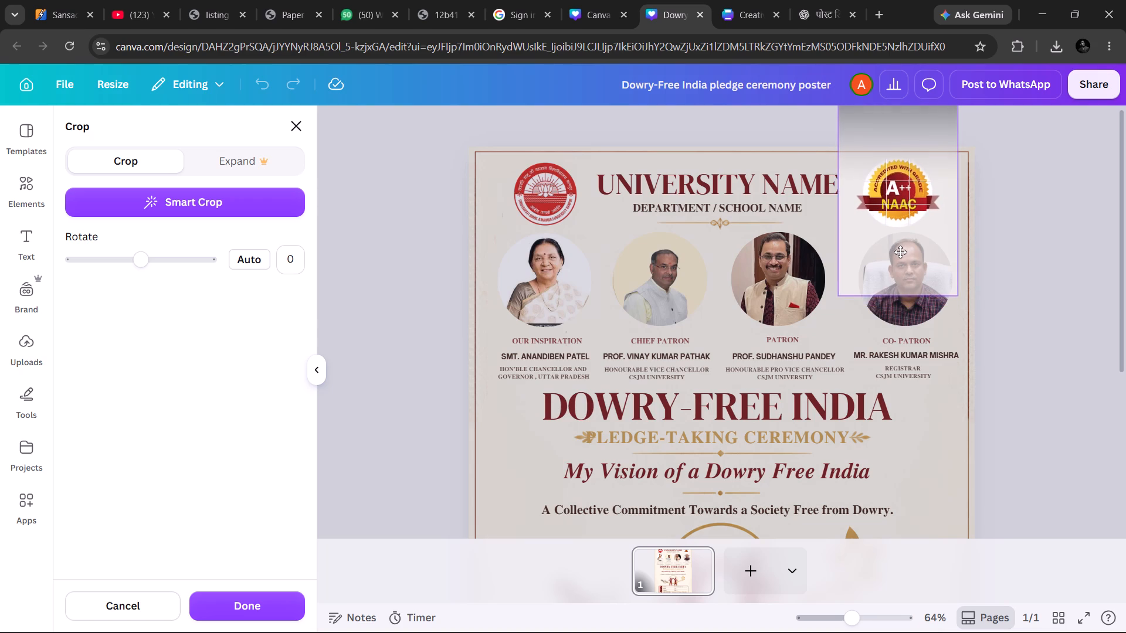
pyautogui.moveTo(900, 252); pyautogui.dragTo(900, 253)
pyautogui.click(1060, 265)
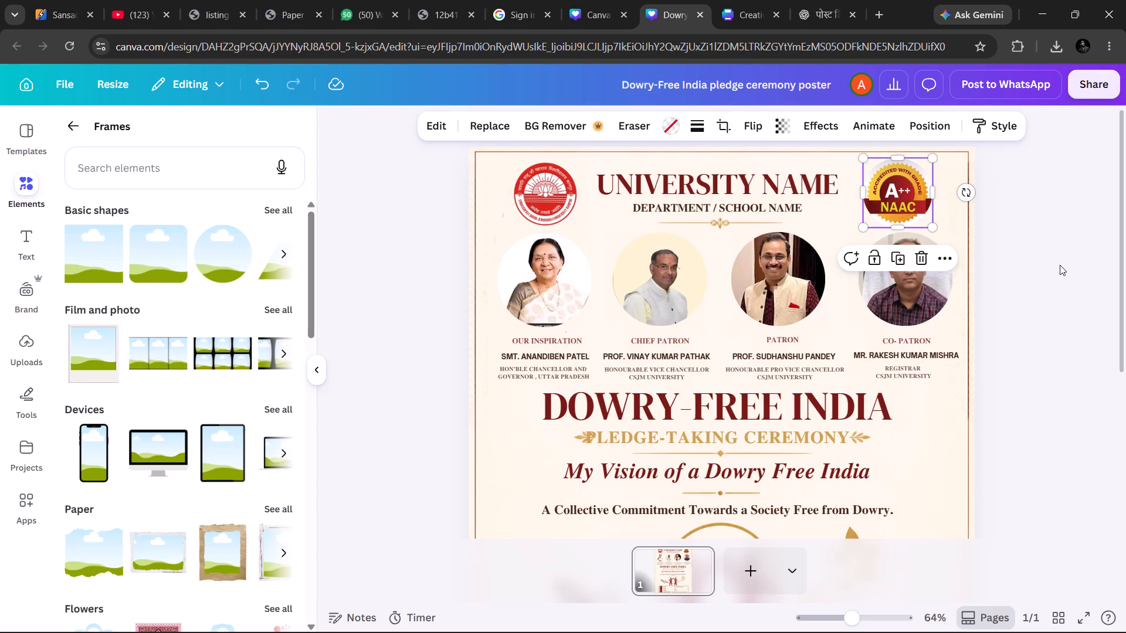
pyautogui.click(1060, 265)
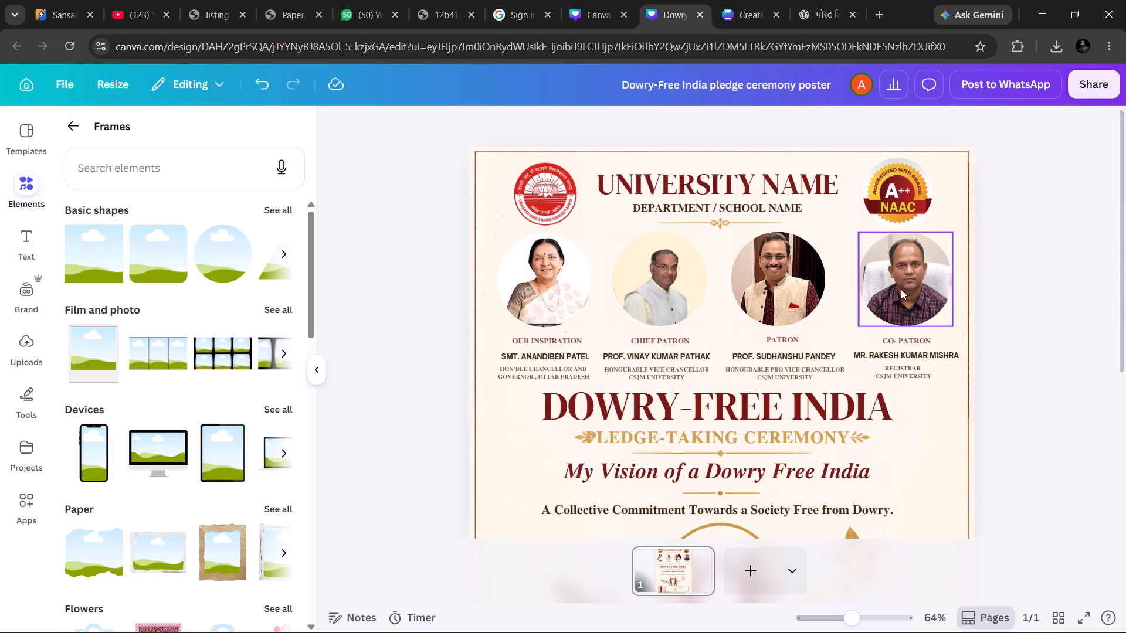
# Reopen the NAAC badge's crop, enlarge the image until the seal fills the circular frame, and re-centre it.
pyautogui.click(901, 224)
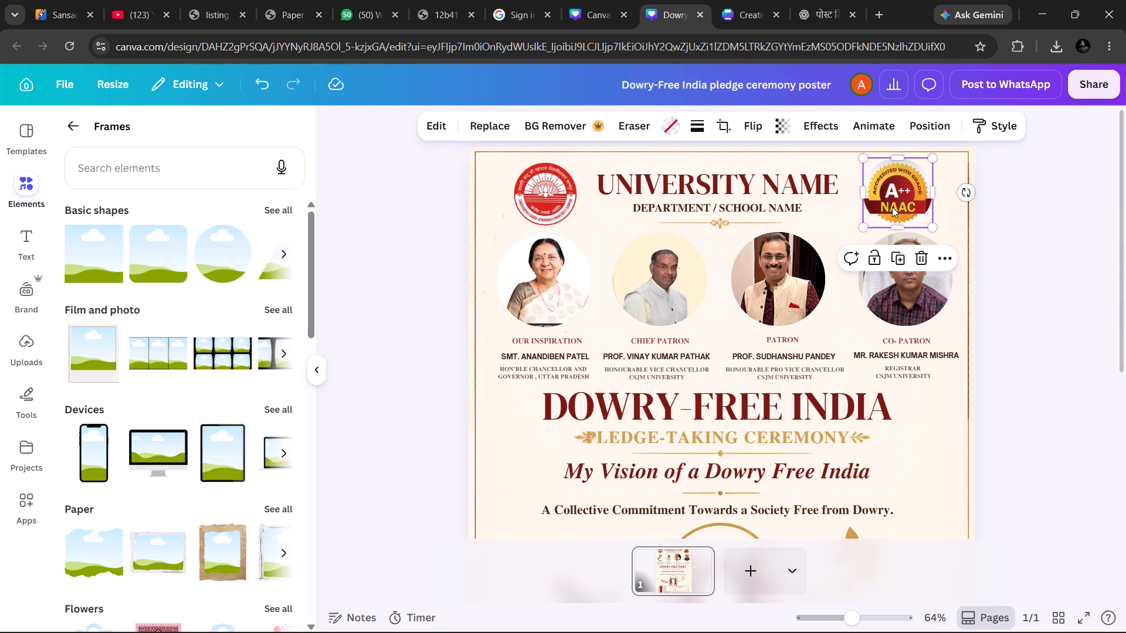
pyautogui.doubleClick(892, 207)
pyautogui.scroll(2, 929, 238)
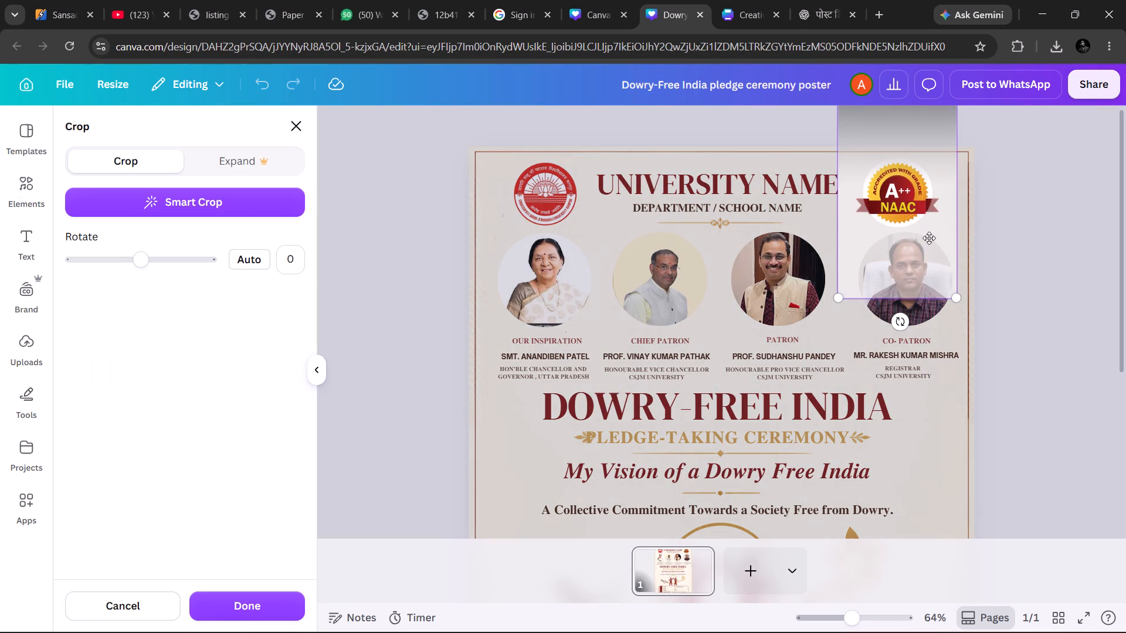
pyautogui.scroll(1, 929, 238)
pyautogui.moveTo(961, 301); pyautogui.dragTo(983, 306)
pyautogui.moveTo(890, 190); pyautogui.dragTo(888, 182)
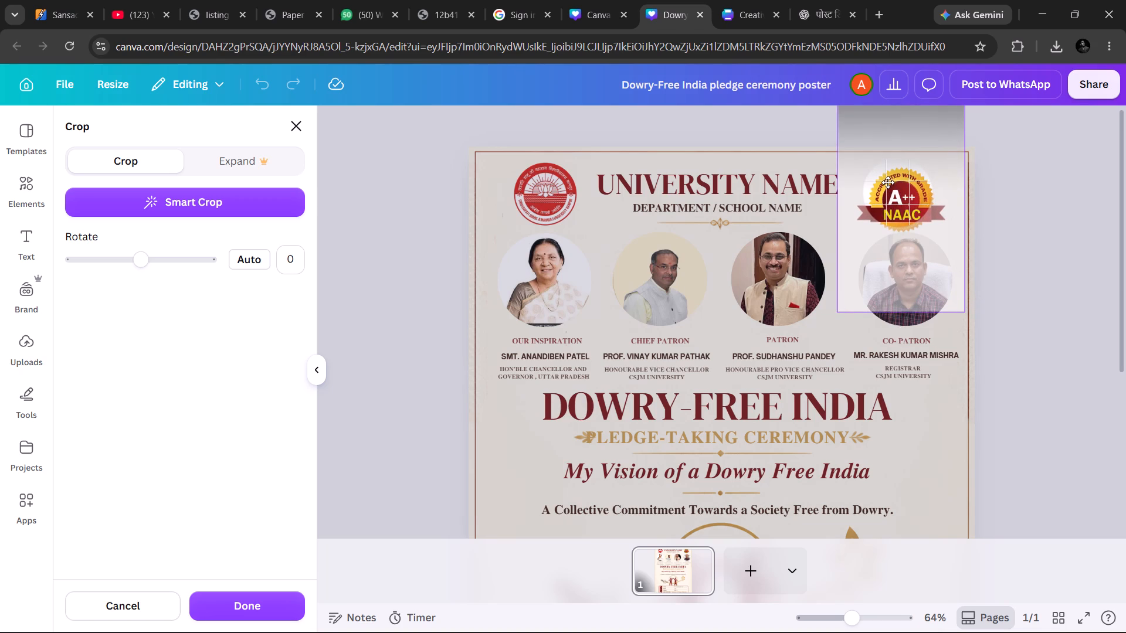
pyautogui.moveTo(888, 182); pyautogui.dragTo(886, 175)
pyautogui.moveTo(966, 302); pyautogui.dragTo(1000, 335)
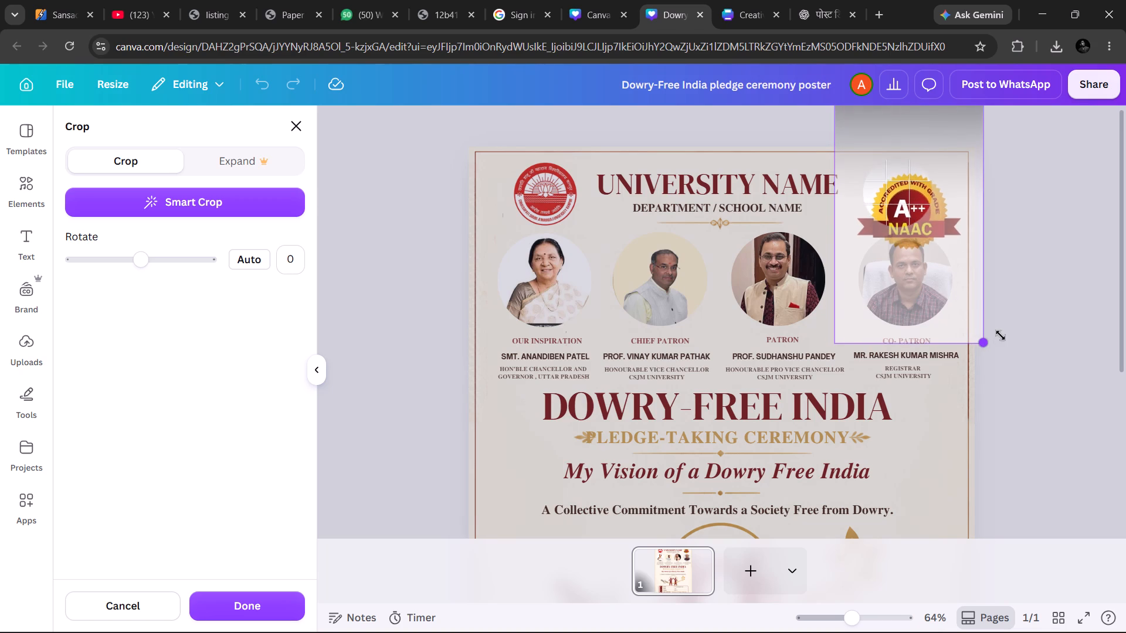
pyautogui.moveTo(1000, 335); pyautogui.dragTo(1001, 335)
pyautogui.moveTo(931, 278); pyautogui.dragTo(910, 251)
pyautogui.click(1065, 333)
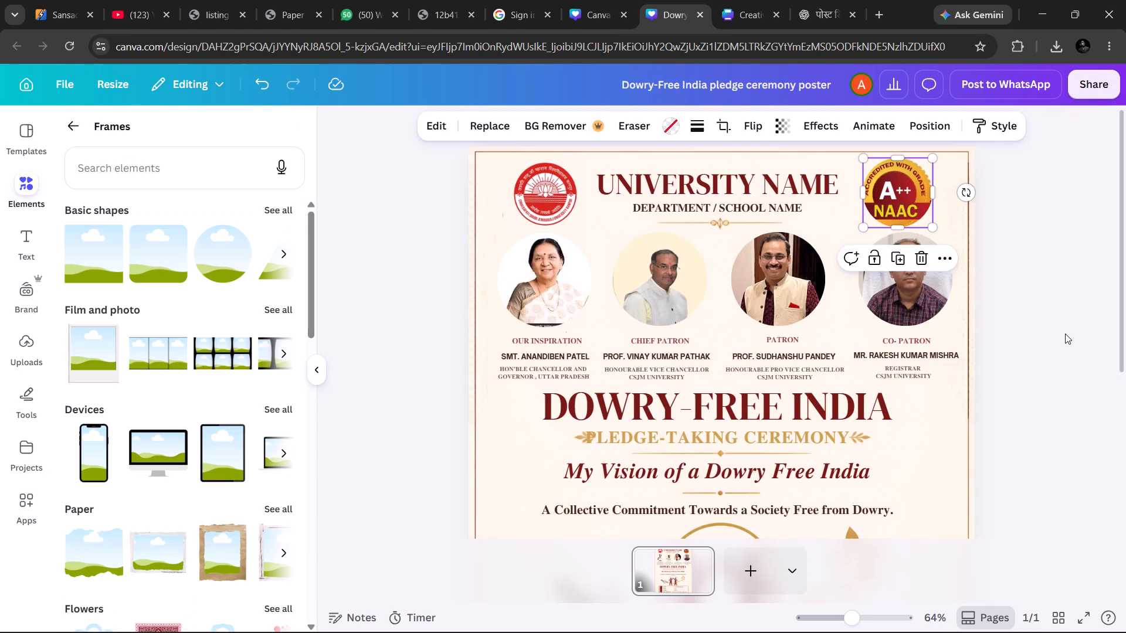
# Shrink the NAAC badge image slightly within its crop and re-centre the seal in the circular frame.
pyautogui.doubleClick(904, 196)
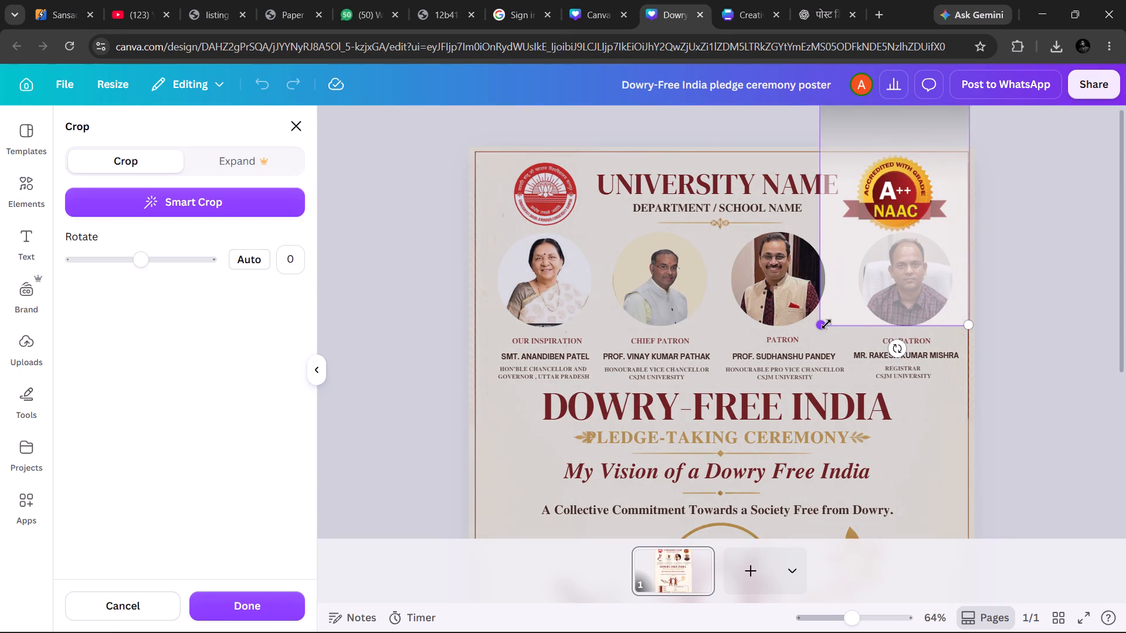
pyautogui.moveTo(826, 324); pyautogui.dragTo(841, 316)
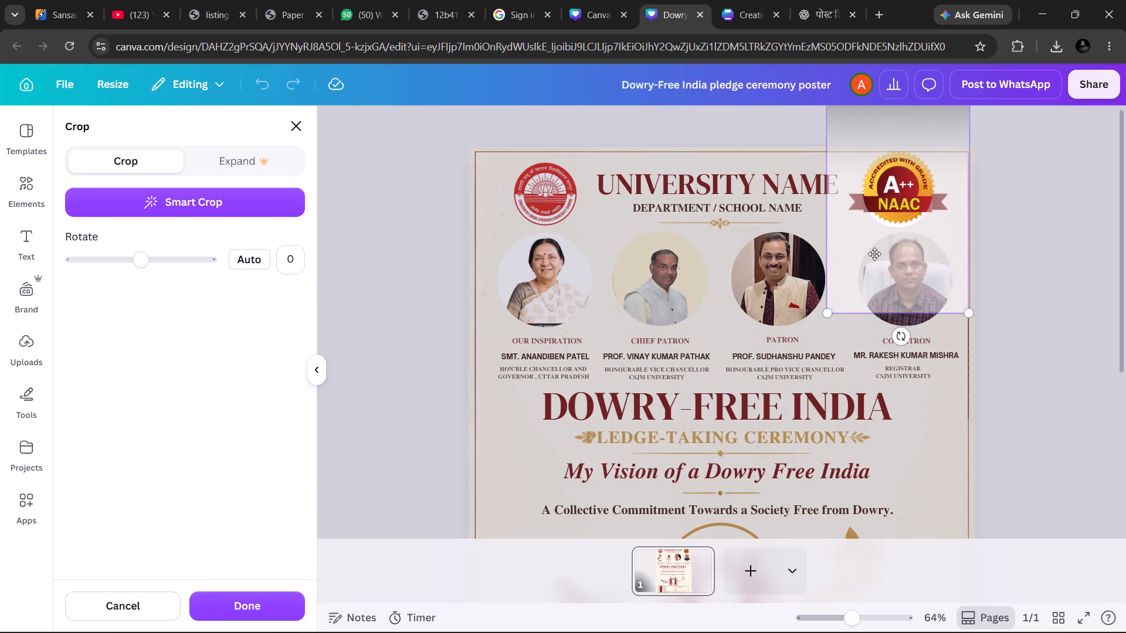
pyautogui.moveTo(874, 254); pyautogui.dragTo(874, 264)
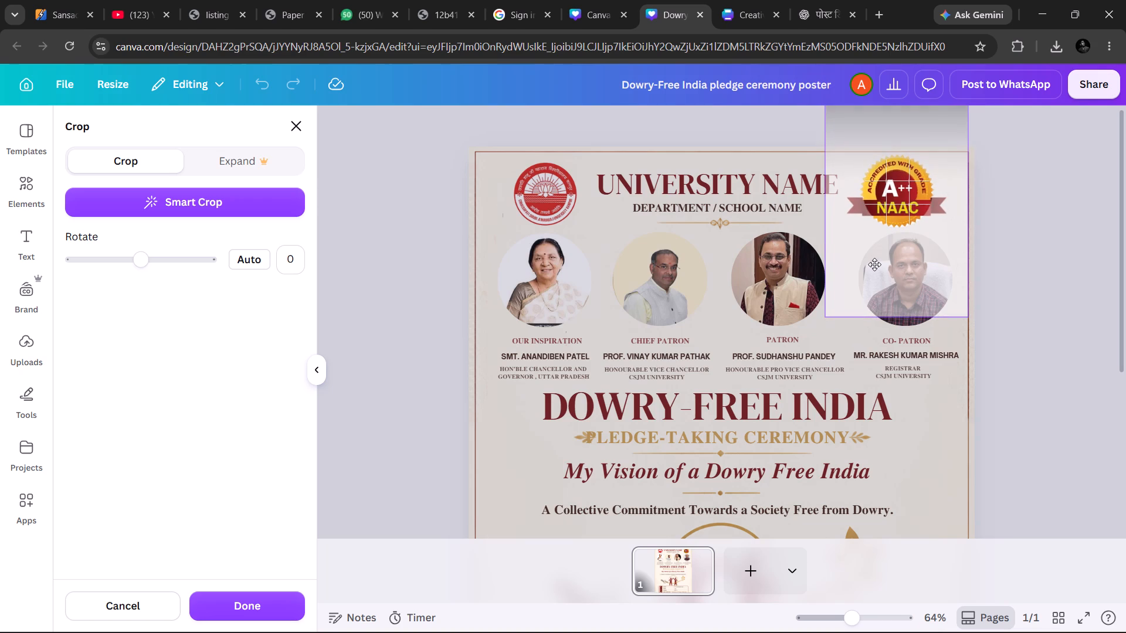
pyautogui.moveTo(874, 264); pyautogui.dragTo(876, 267)
pyautogui.click(1075, 378)
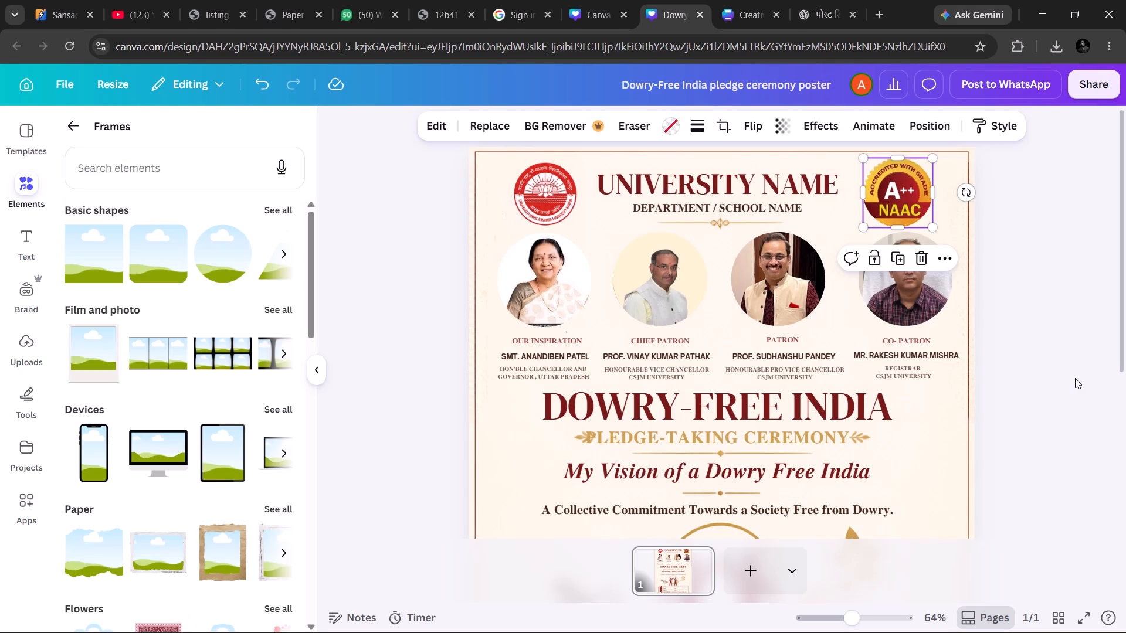
pyautogui.click(1075, 378)
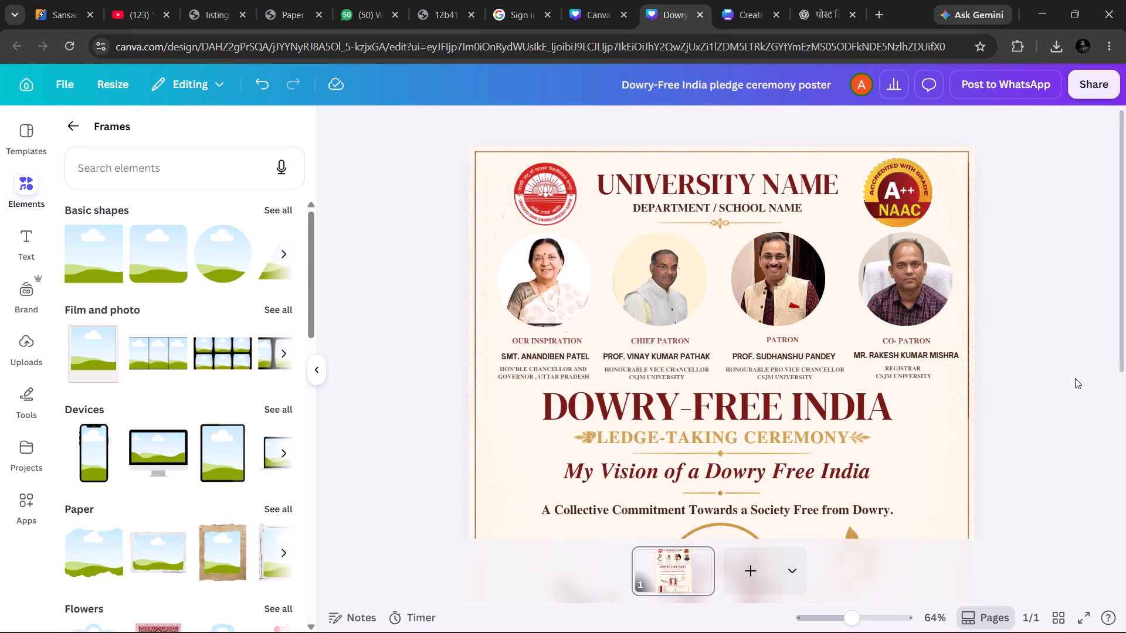
# Fine-tune the NAAC badge's crop by scaling the image up slightly so the seal fits the circular frame.
pyautogui.doubleClick(909, 213)
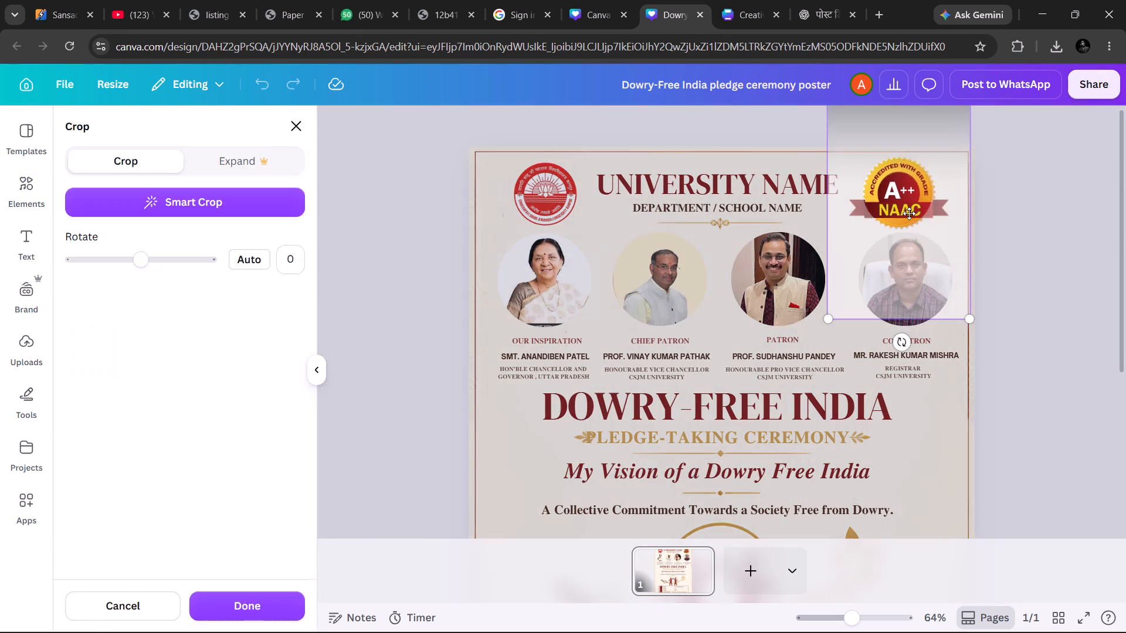
pyautogui.doubleClick(886, 184)
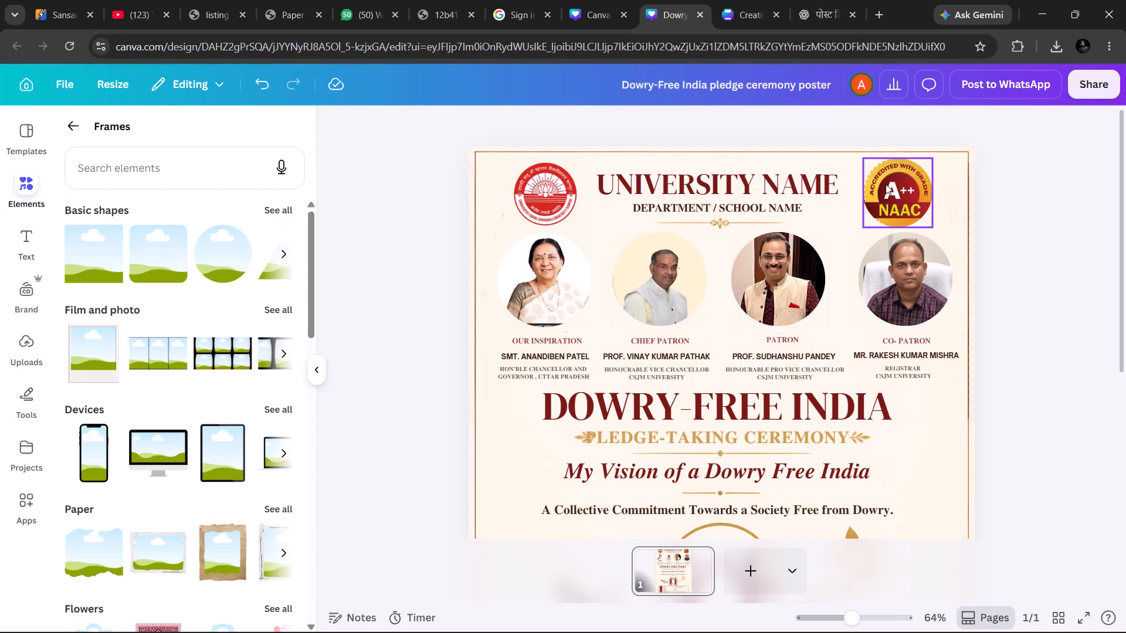
pyautogui.doubleClick(886, 184)
pyautogui.click(886, 184)
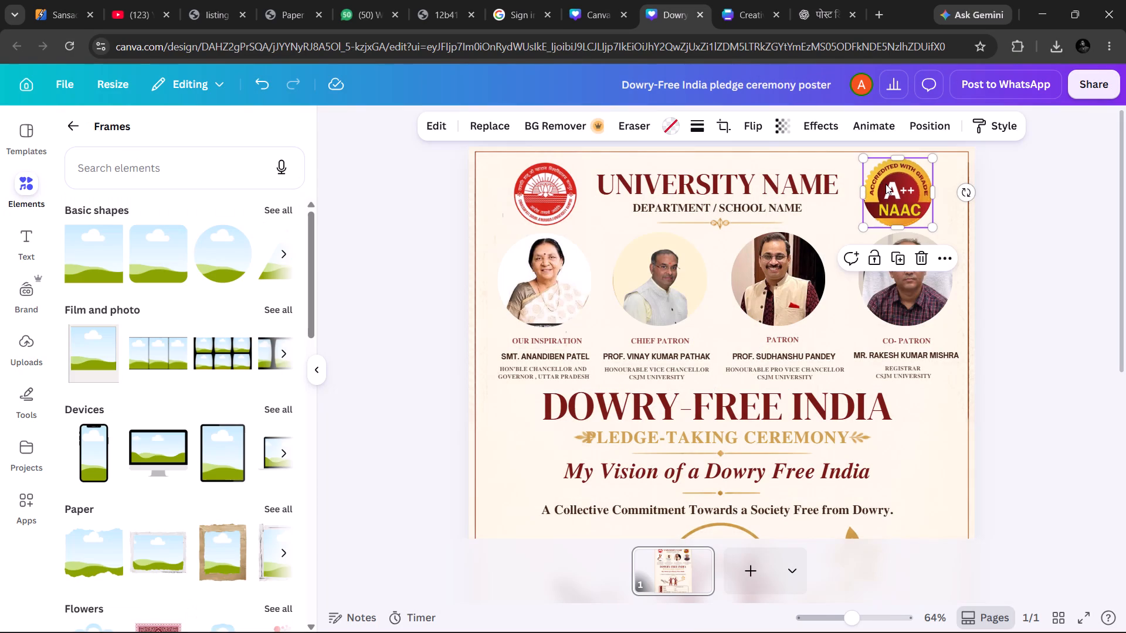
pyautogui.doubleClick(886, 184)
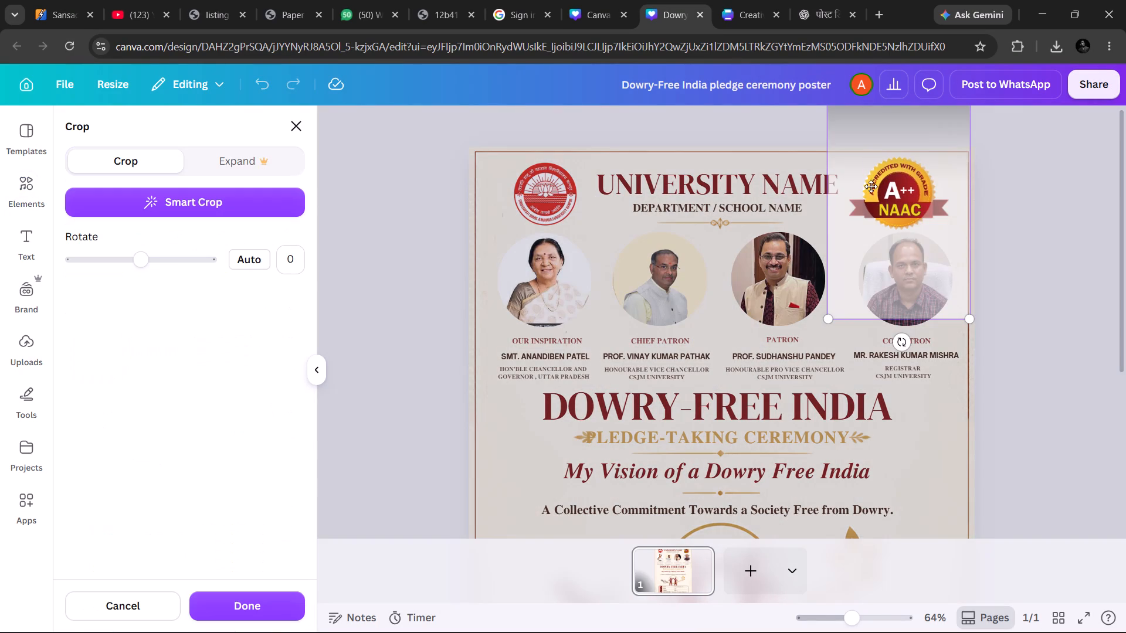
pyautogui.scroll(2, 863, 175)
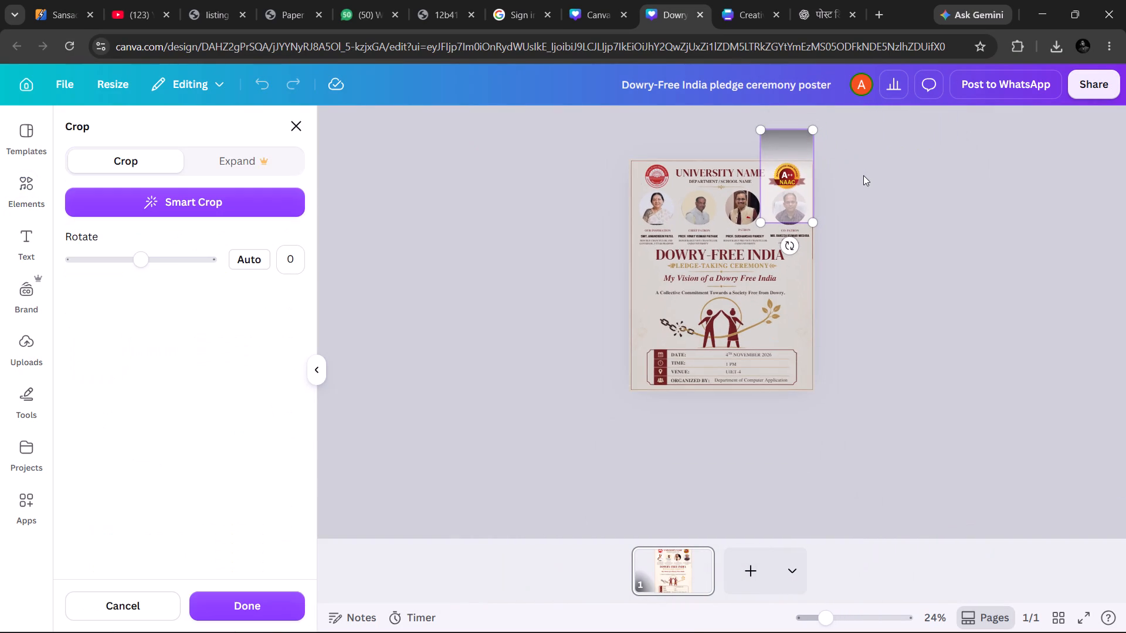
pyautogui.click(761, 131)
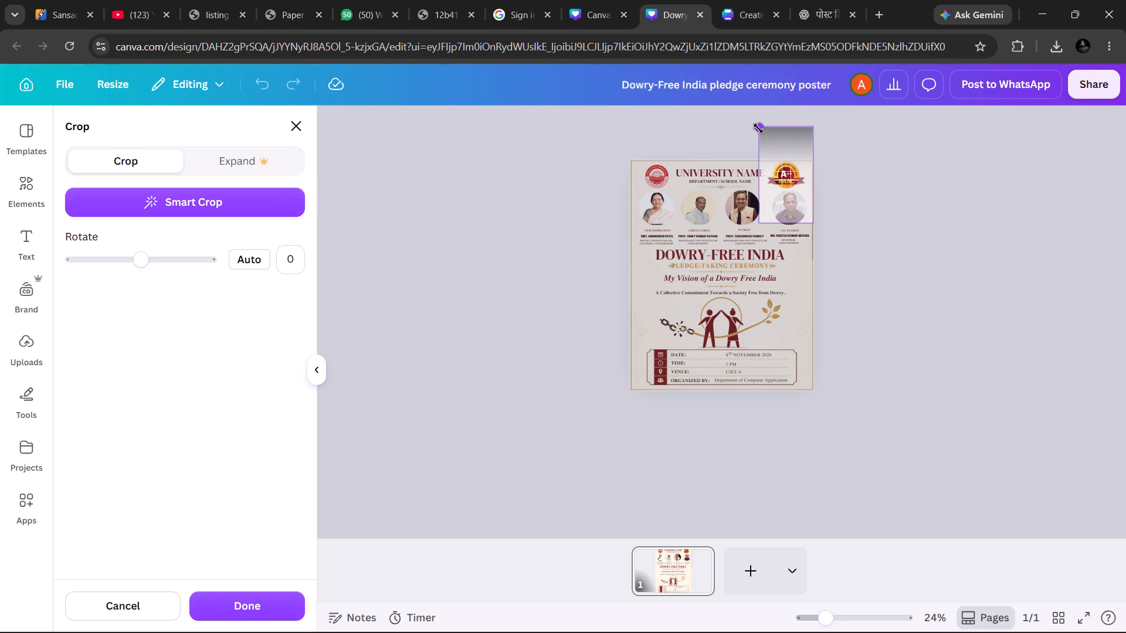
pyautogui.click(967, 352)
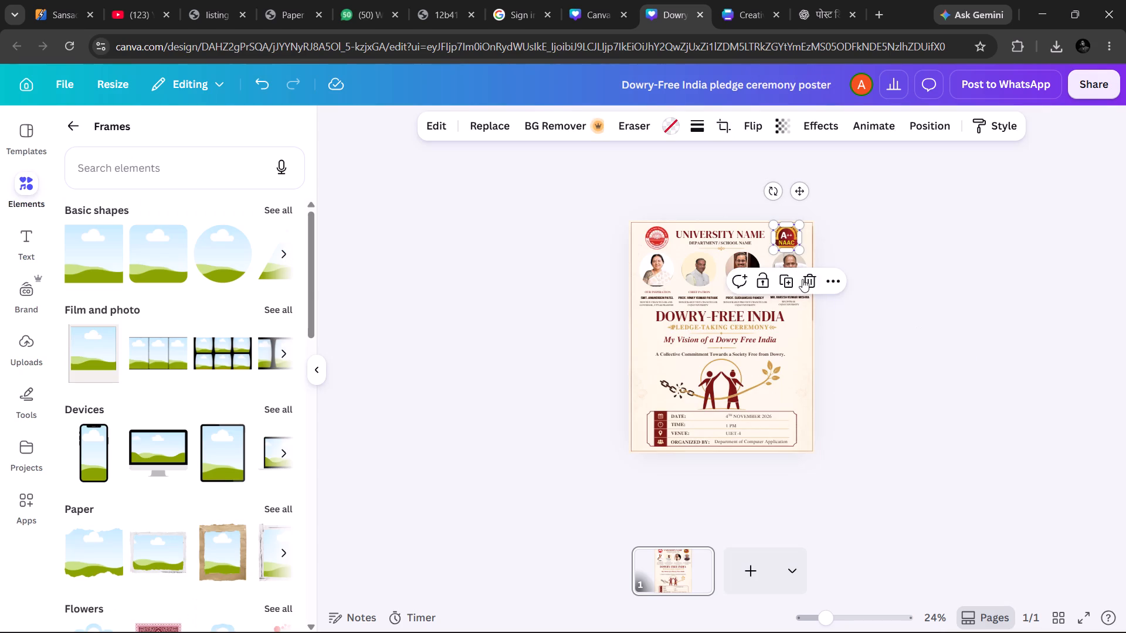
pyautogui.scroll(4, 851, 297)
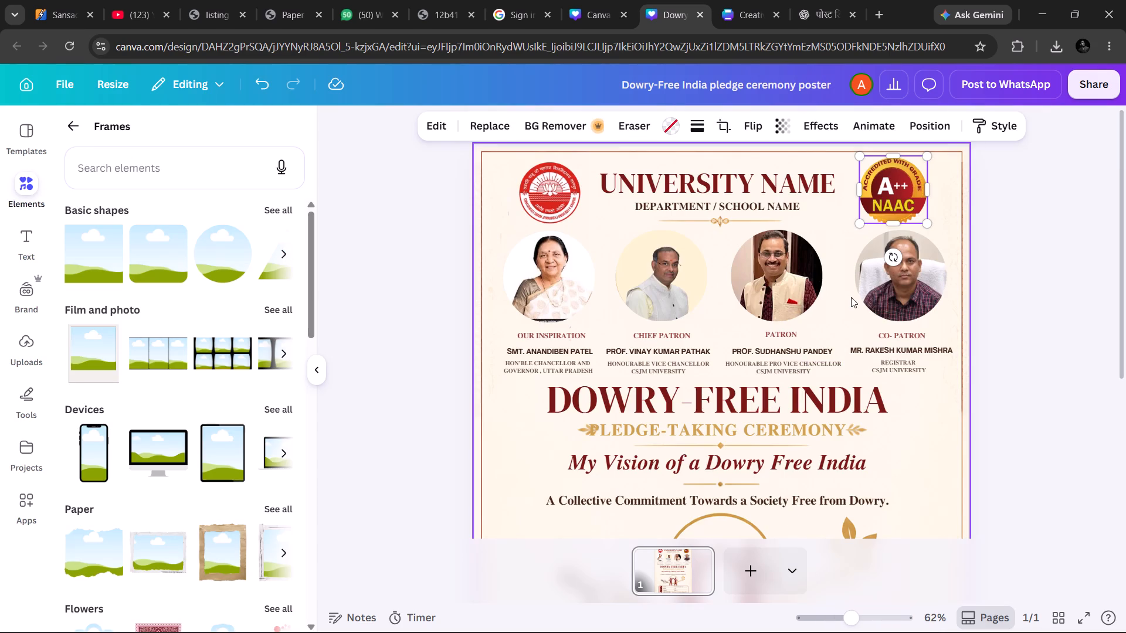
pyautogui.doubleClick(885, 193)
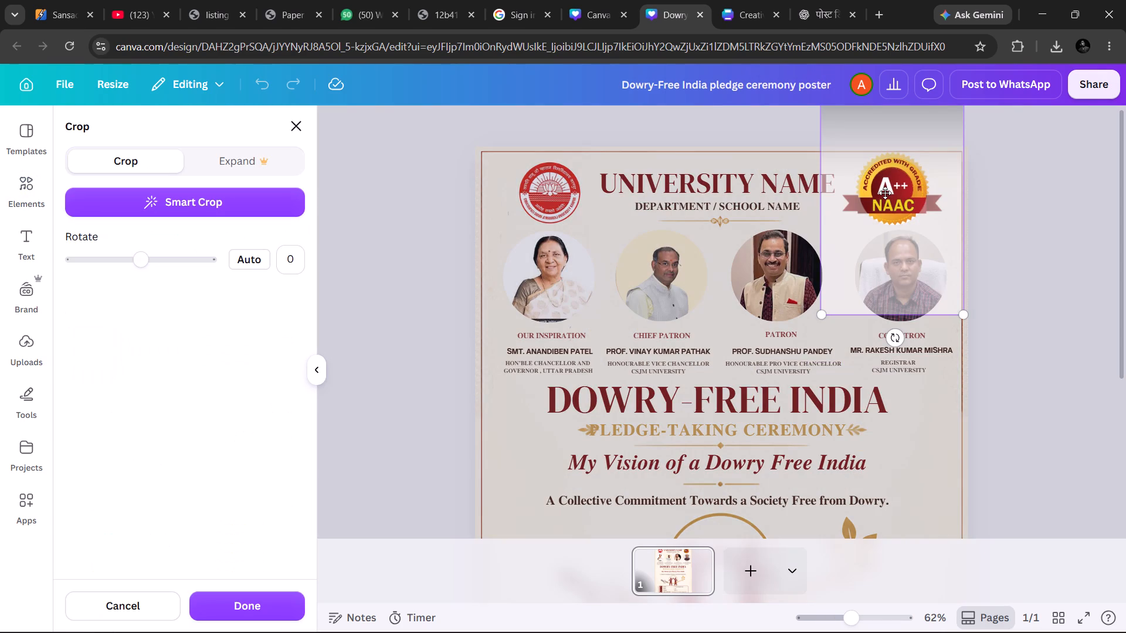
pyautogui.moveTo(963, 317); pyautogui.dragTo(970, 322)
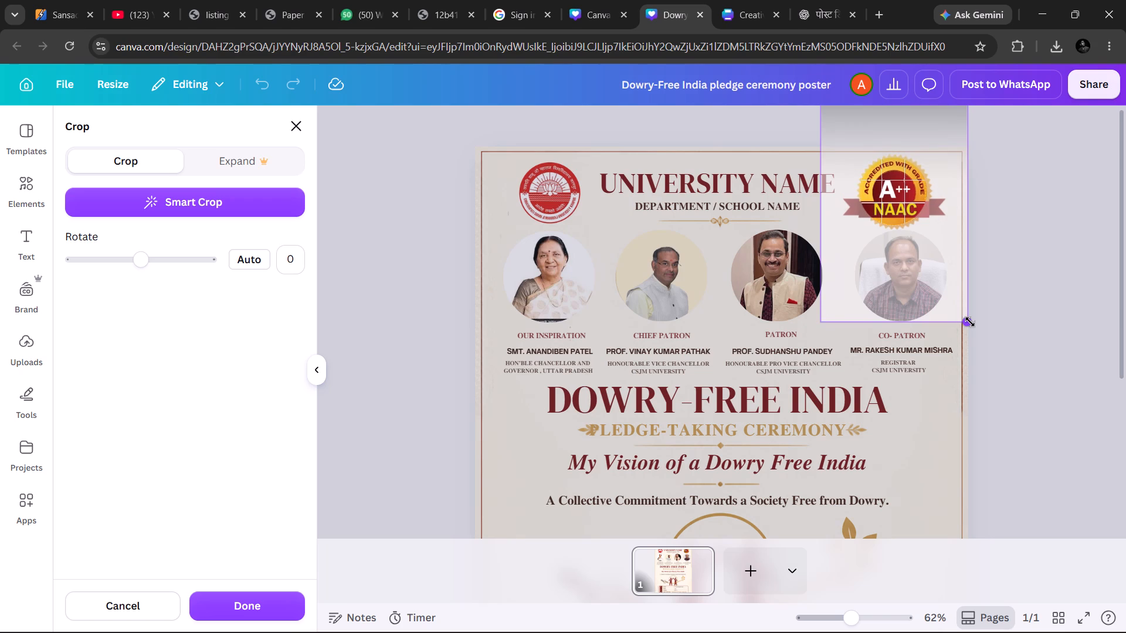
pyautogui.moveTo(970, 322); pyautogui.dragTo(970, 324)
pyautogui.click(1032, 419)
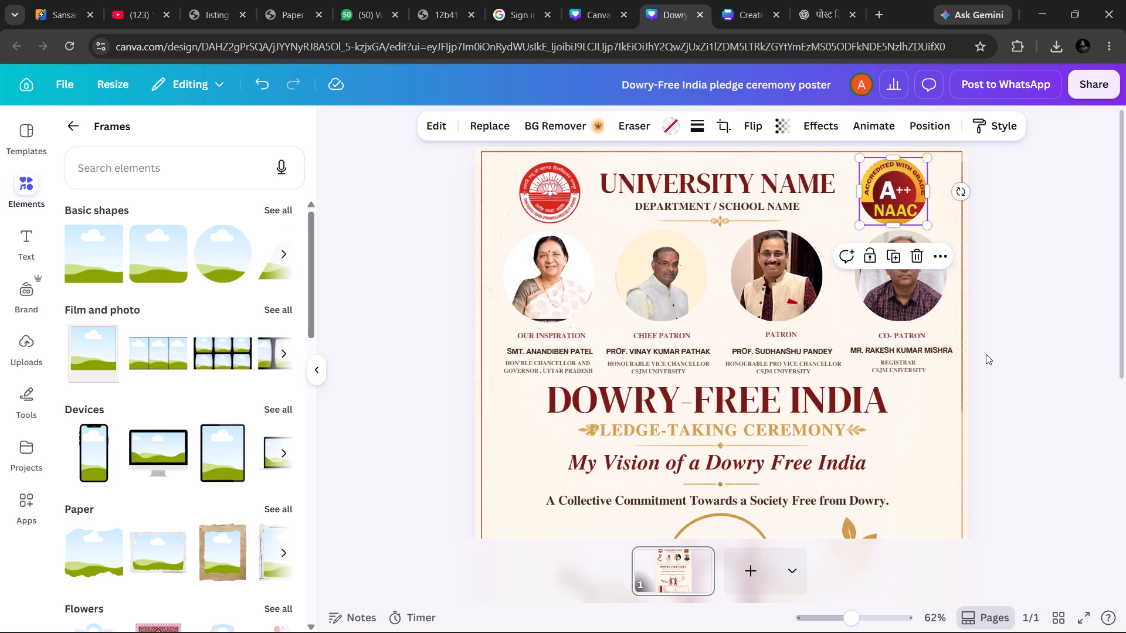
pyautogui.hscroll(1, 986, 354)
pyautogui.click(595, 352)
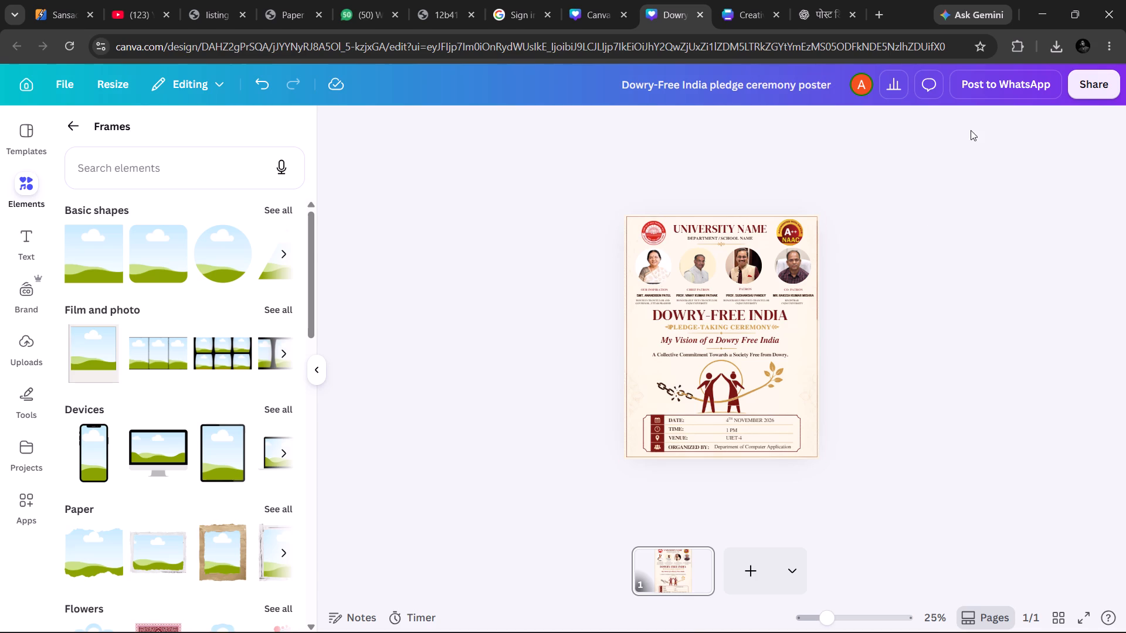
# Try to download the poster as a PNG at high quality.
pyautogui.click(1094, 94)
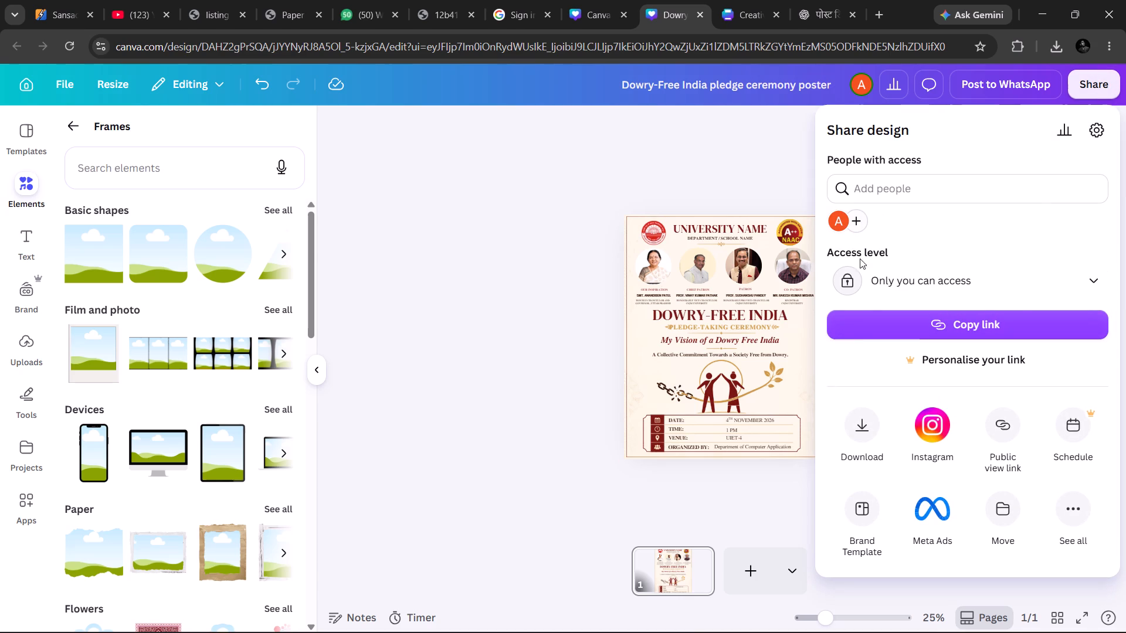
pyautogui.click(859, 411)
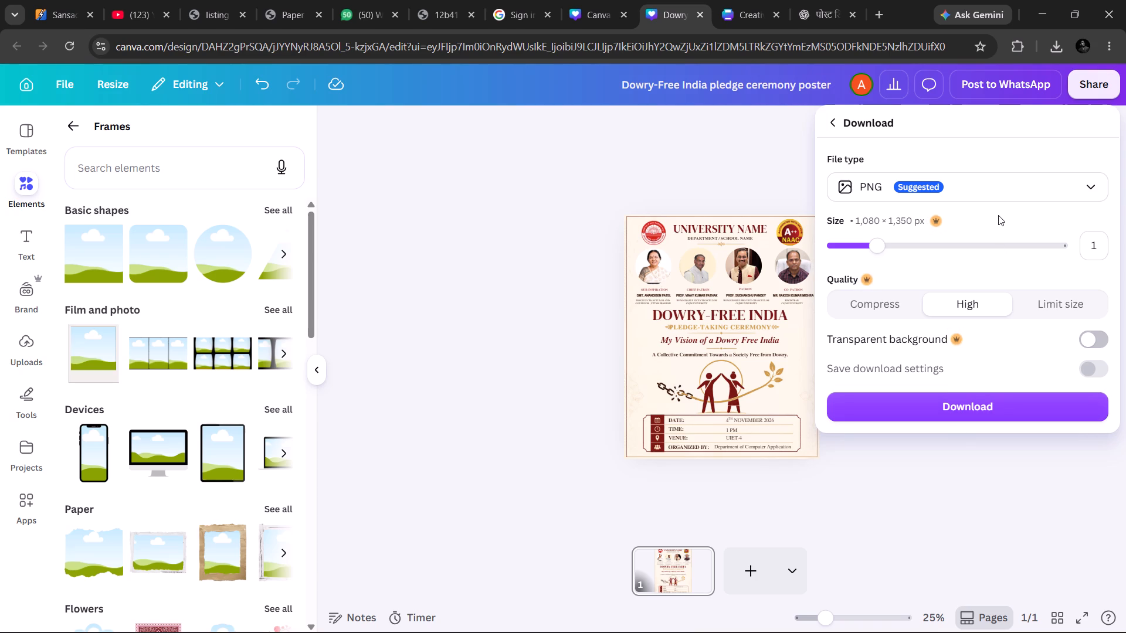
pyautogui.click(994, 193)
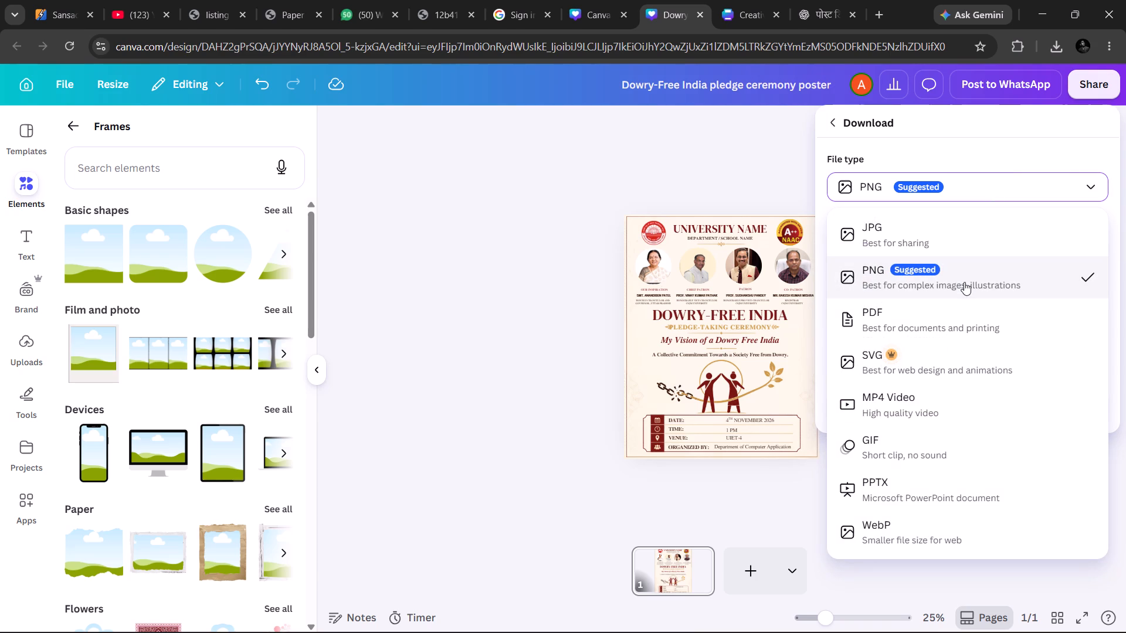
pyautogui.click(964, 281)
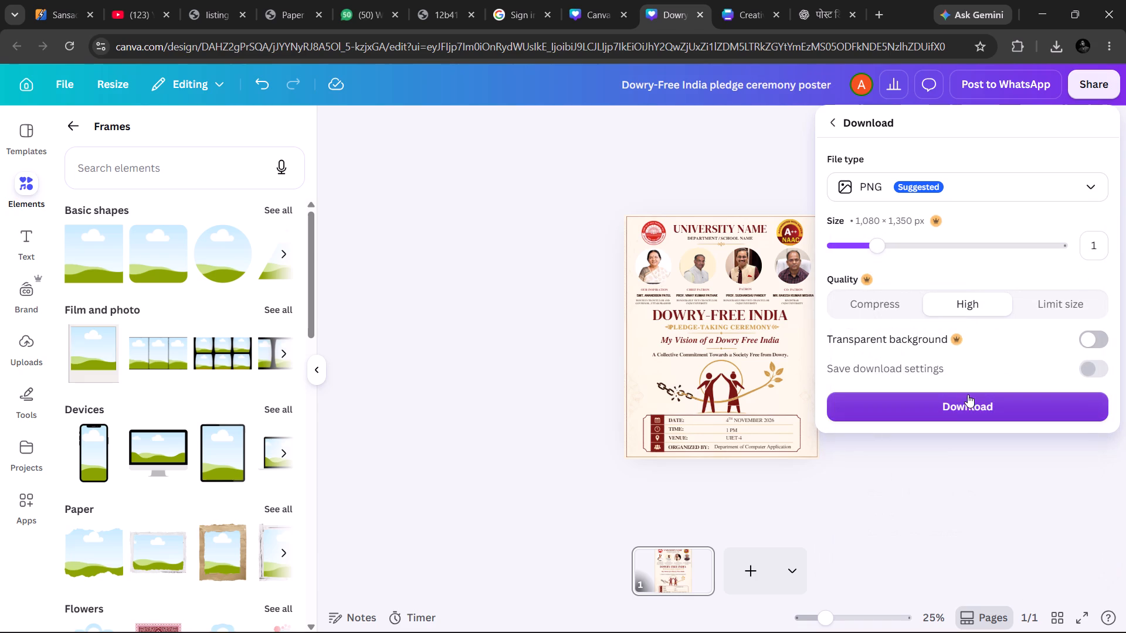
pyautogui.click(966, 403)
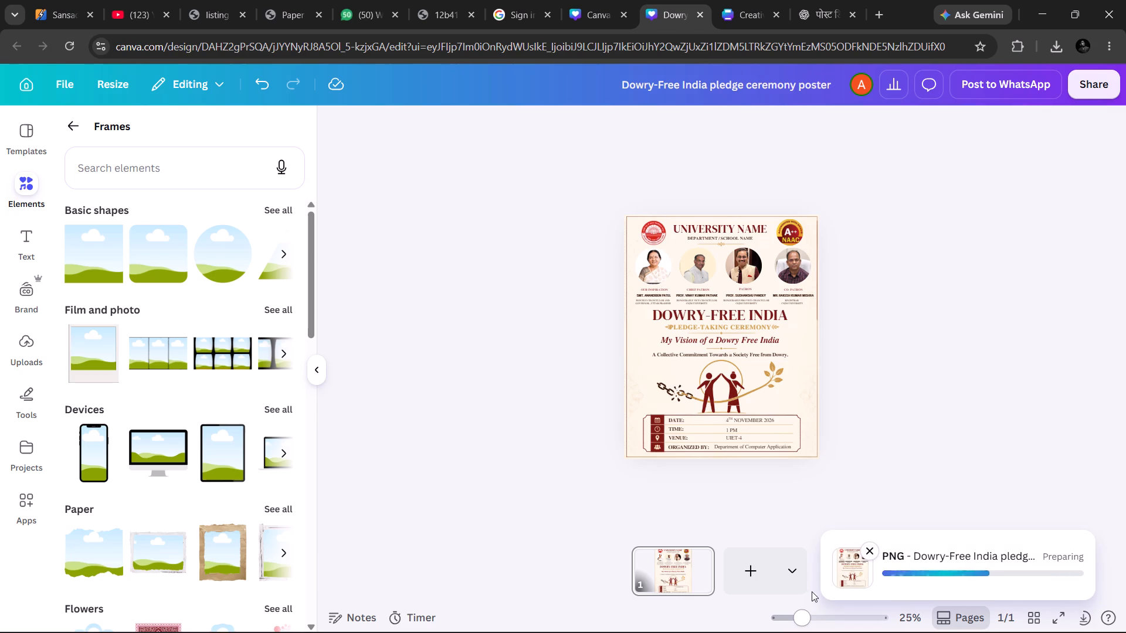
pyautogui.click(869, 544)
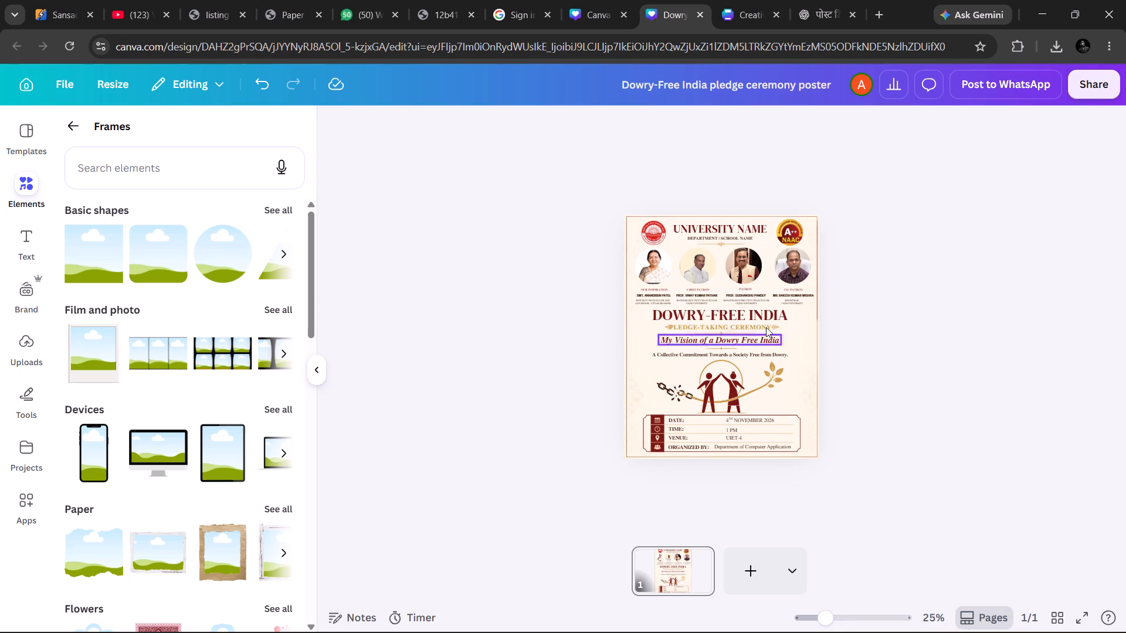
# Replace the UNIVERSITY NAME heading with "CHHATRAPATI SHAHU JI MAHARAJ UNIVERSITY", copied from the Creative Poster Competition Announcement design.
pyautogui.scroll(3, 766, 317)
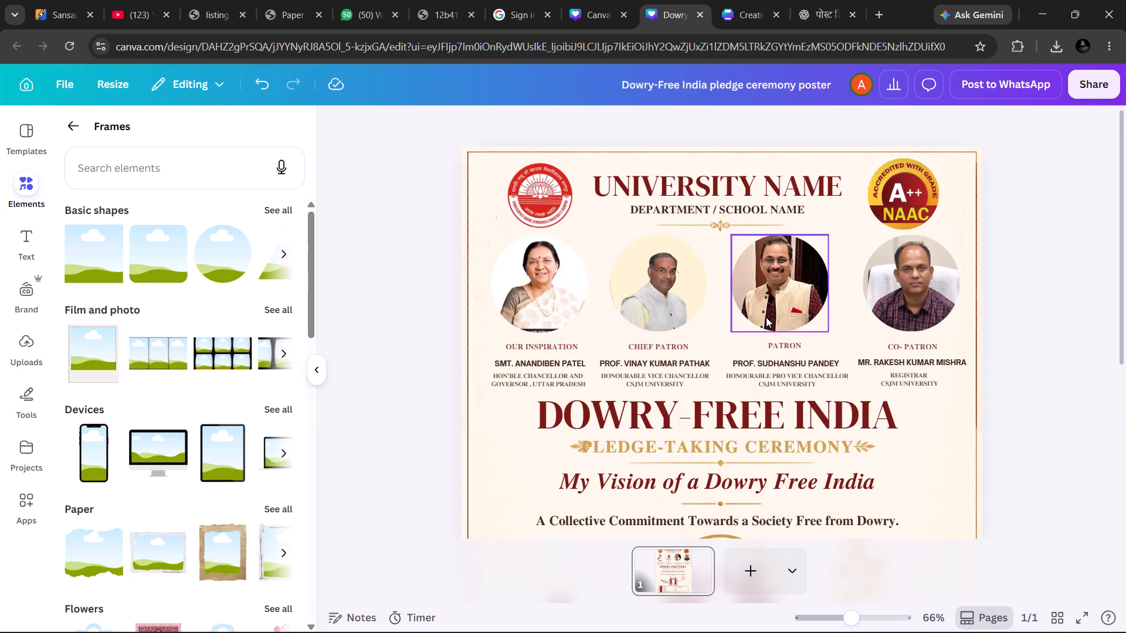
pyautogui.doubleClick(782, 181)
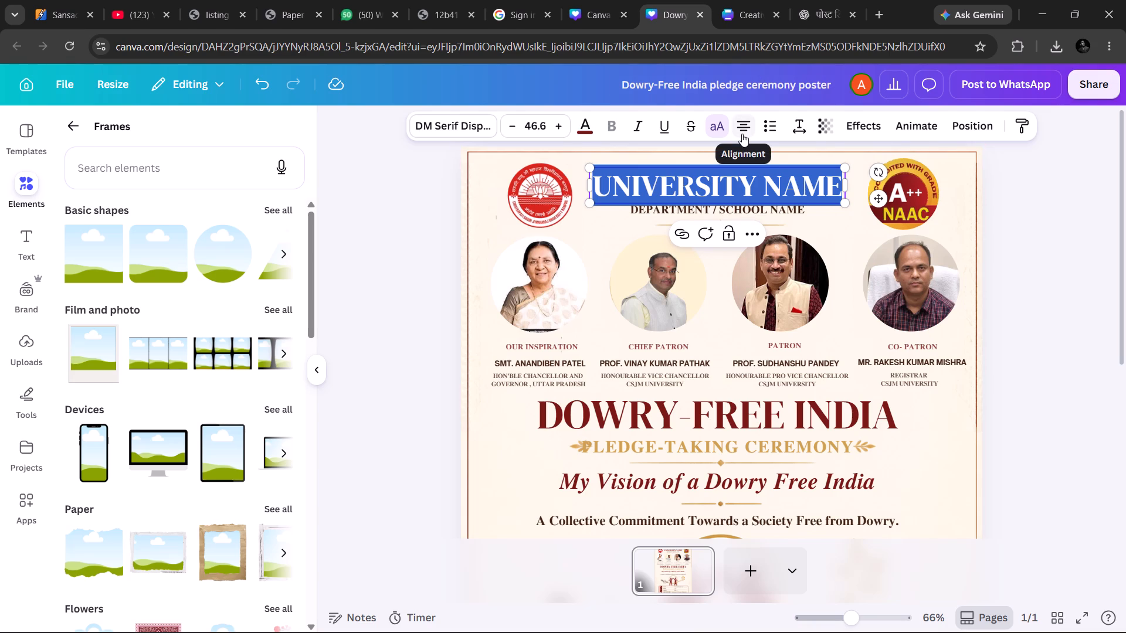
pyautogui.press('BackSpace')
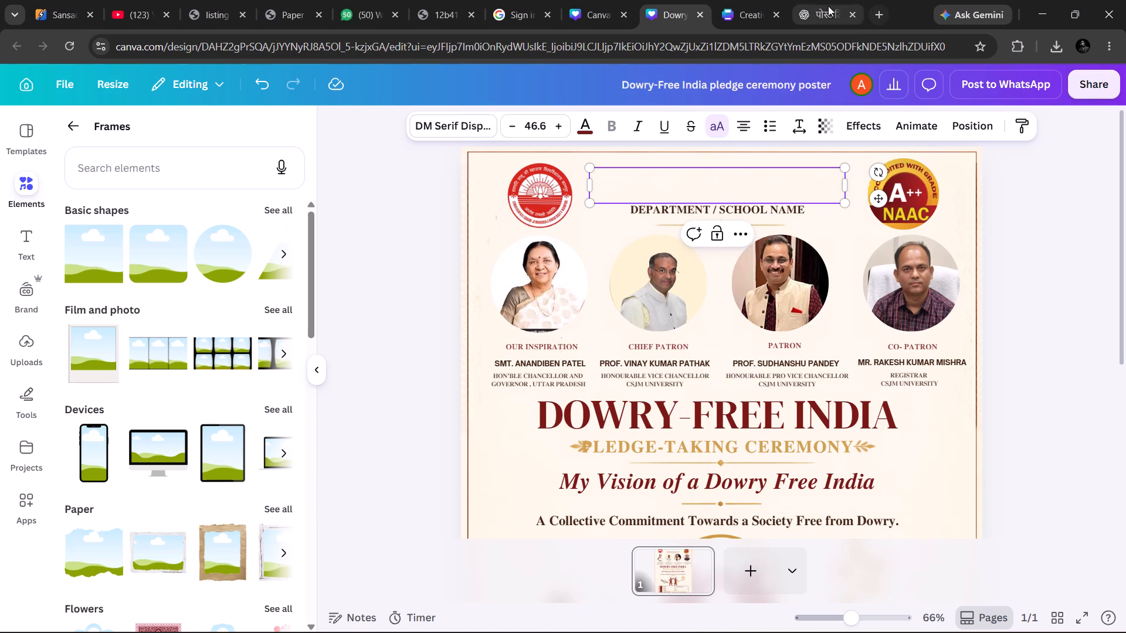
pyautogui.click(738, 8)
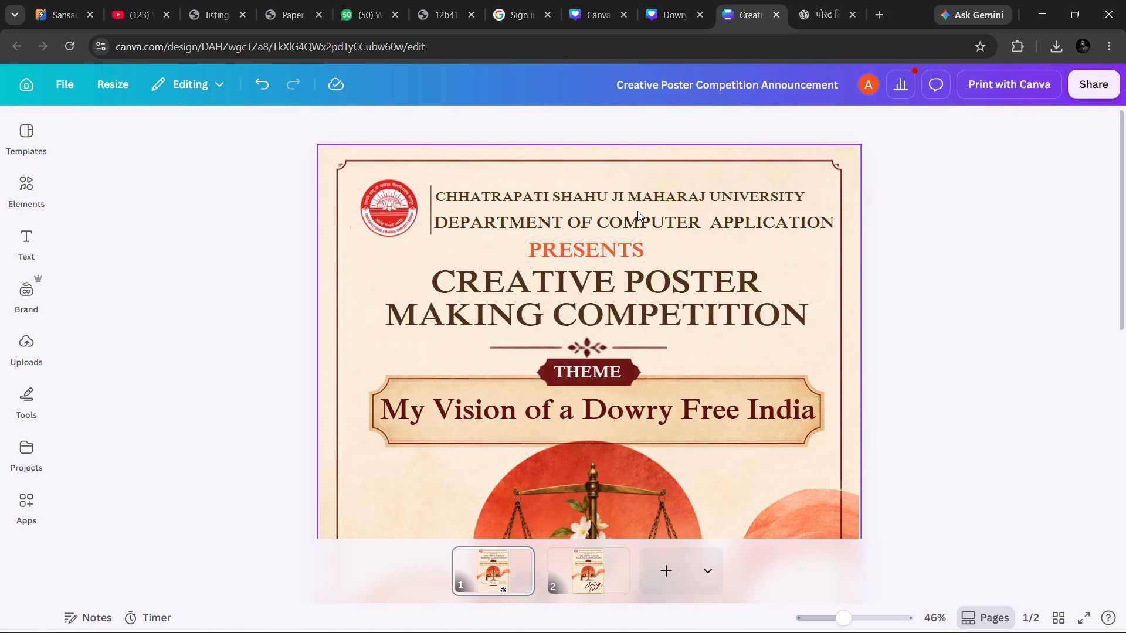
pyautogui.click(639, 189)
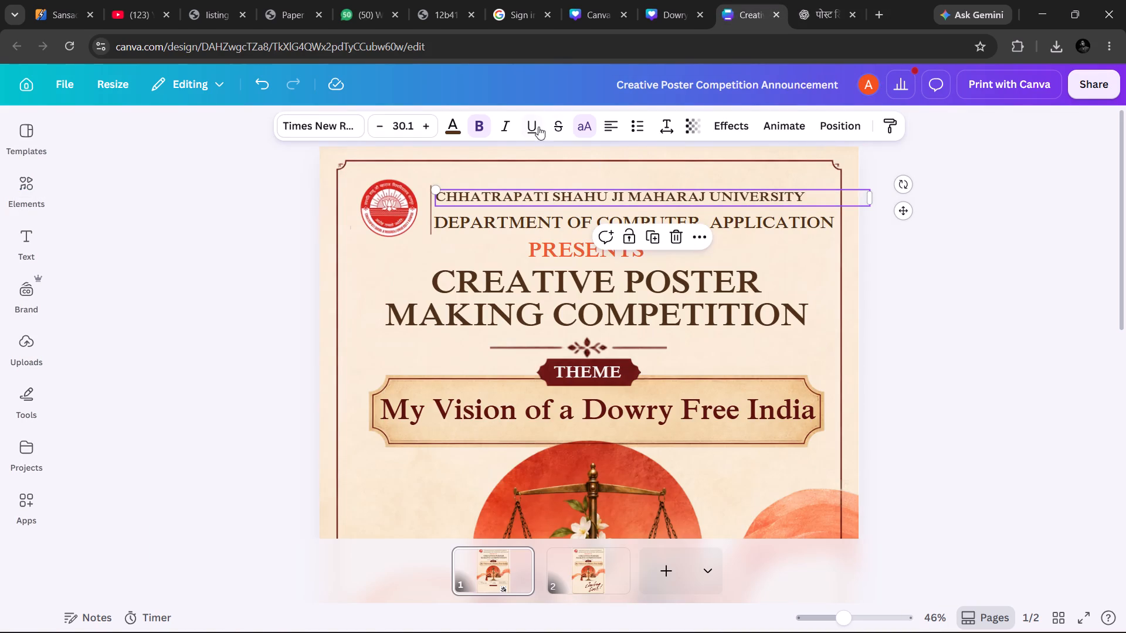
pyautogui.click(706, 206)
pyautogui.tripleClick(705, 202)
pyautogui.click(705, 202)
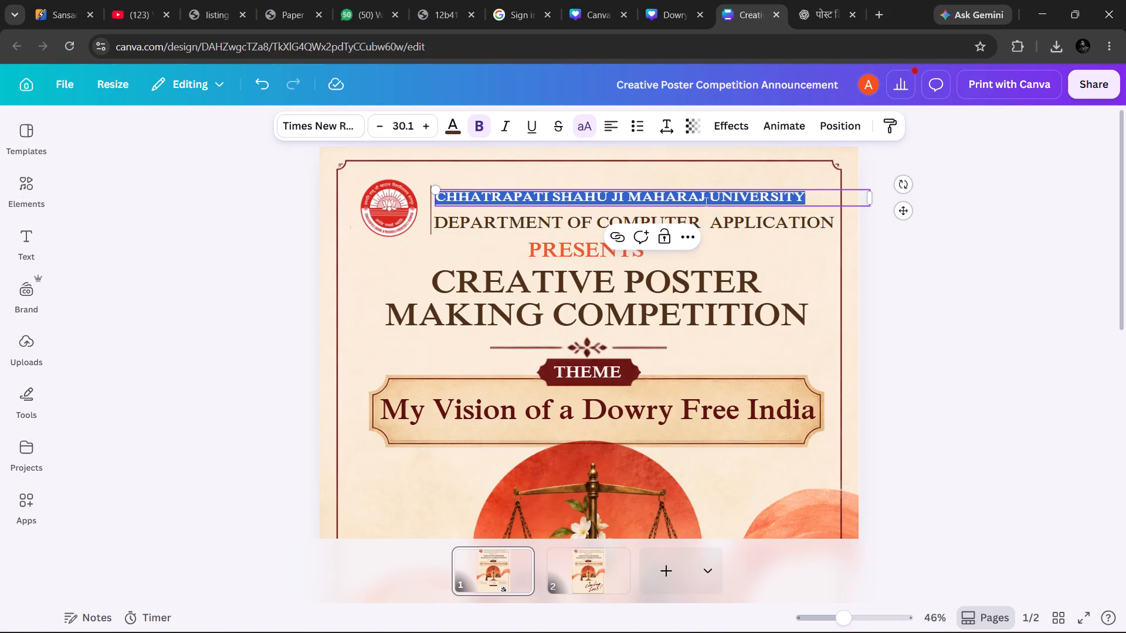
pyautogui.rightClick(705, 202)
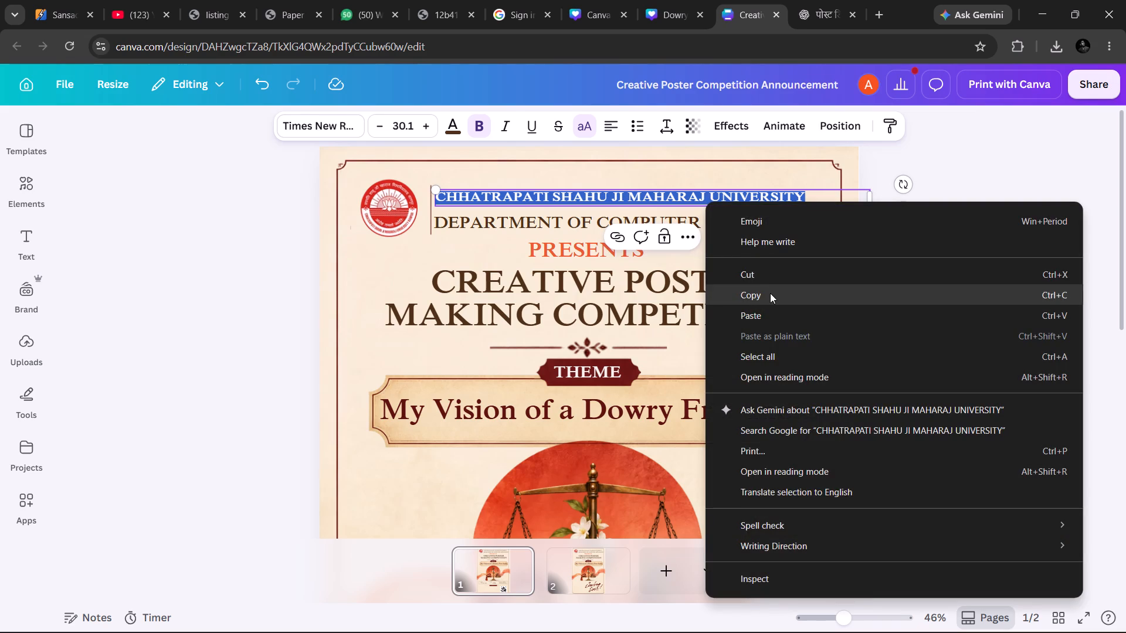
pyautogui.click(770, 293)
pyautogui.click(670, 21)
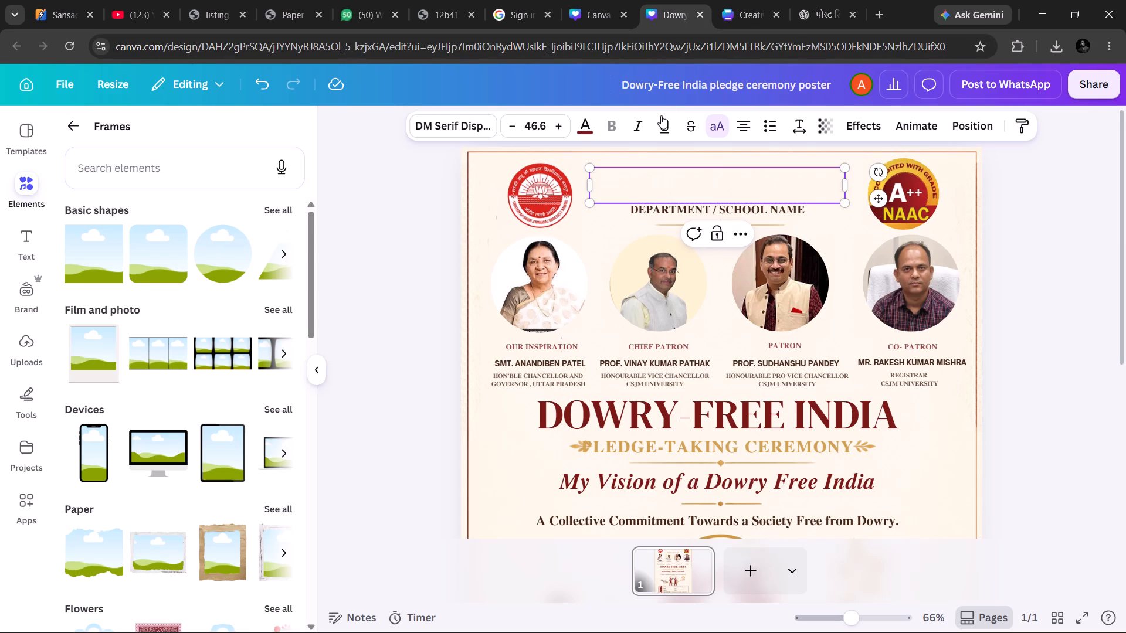
pyautogui.hotkey('ctrl', 'v')
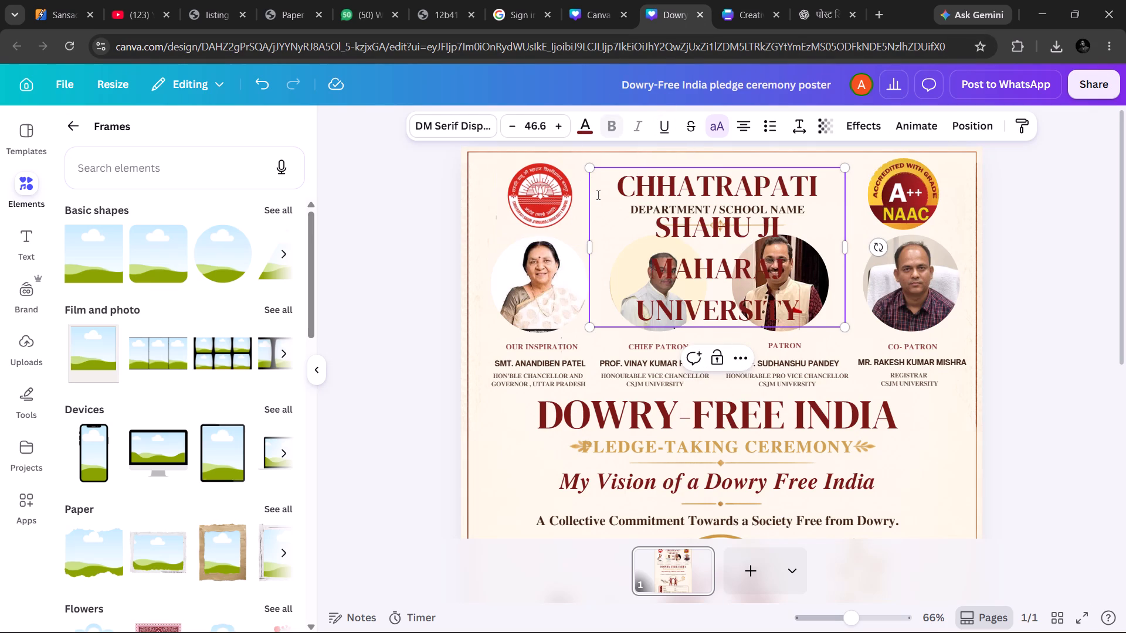
# Widen the university name's text box and reduce its font size to 20.6 so the name fits on one line.
pyautogui.moveTo(586, 250); pyautogui.dragTo(384, 230)
pyautogui.tripleClick(517, 127)
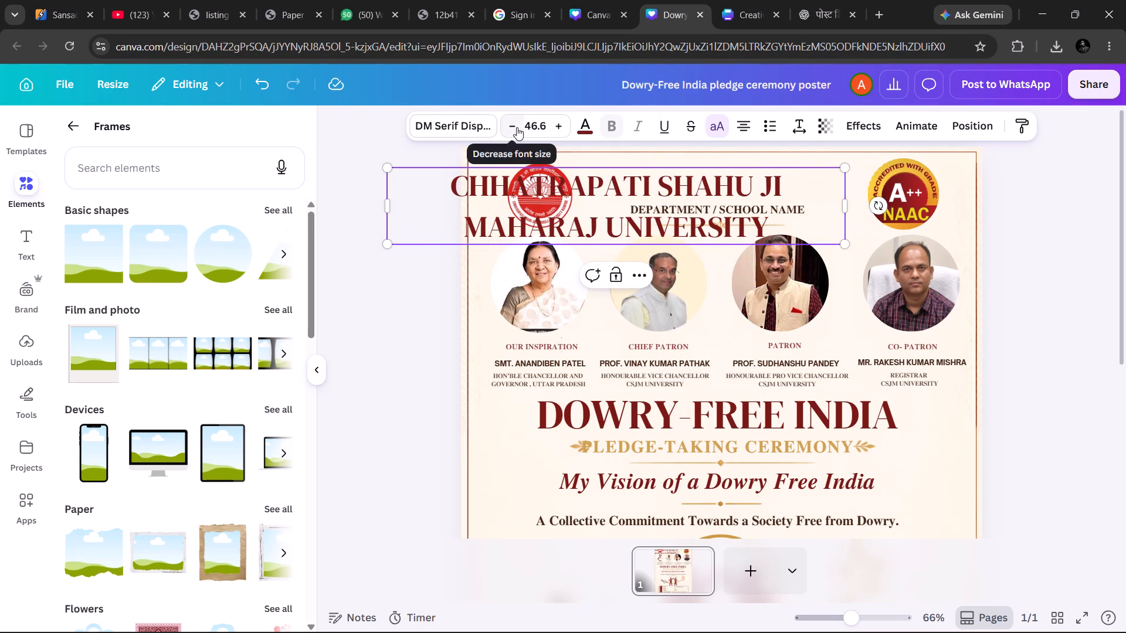
pyautogui.tripleClick(517, 127)
pyautogui.tripleClick(517, 127)
pyautogui.tripleClick(517, 127)
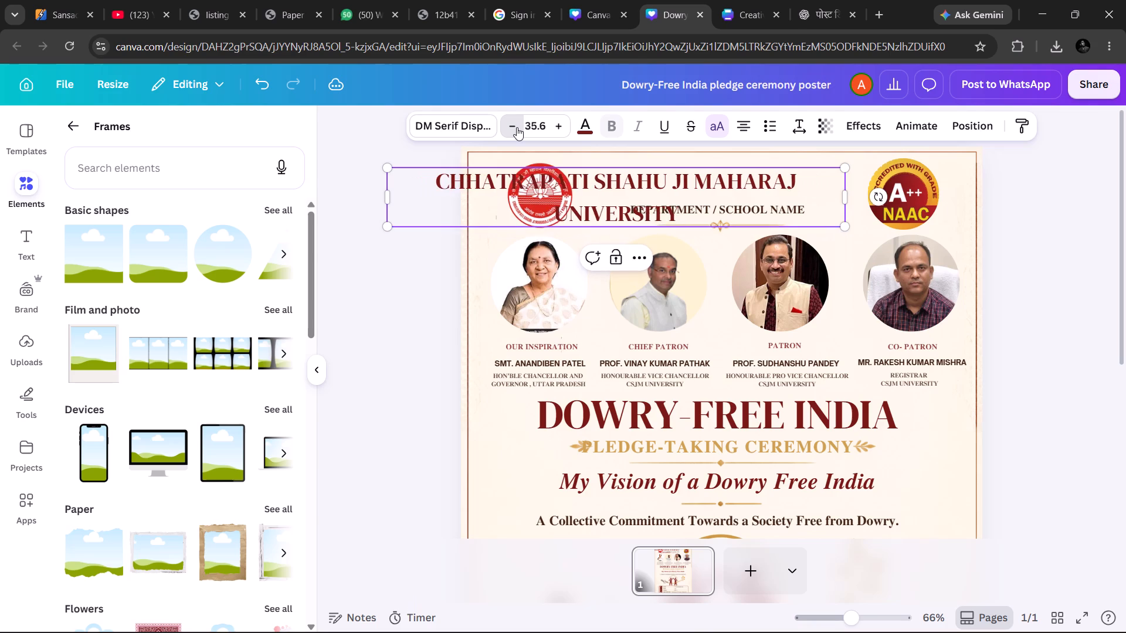
pyautogui.tripleClick(517, 127)
pyautogui.doubleClick(517, 127)
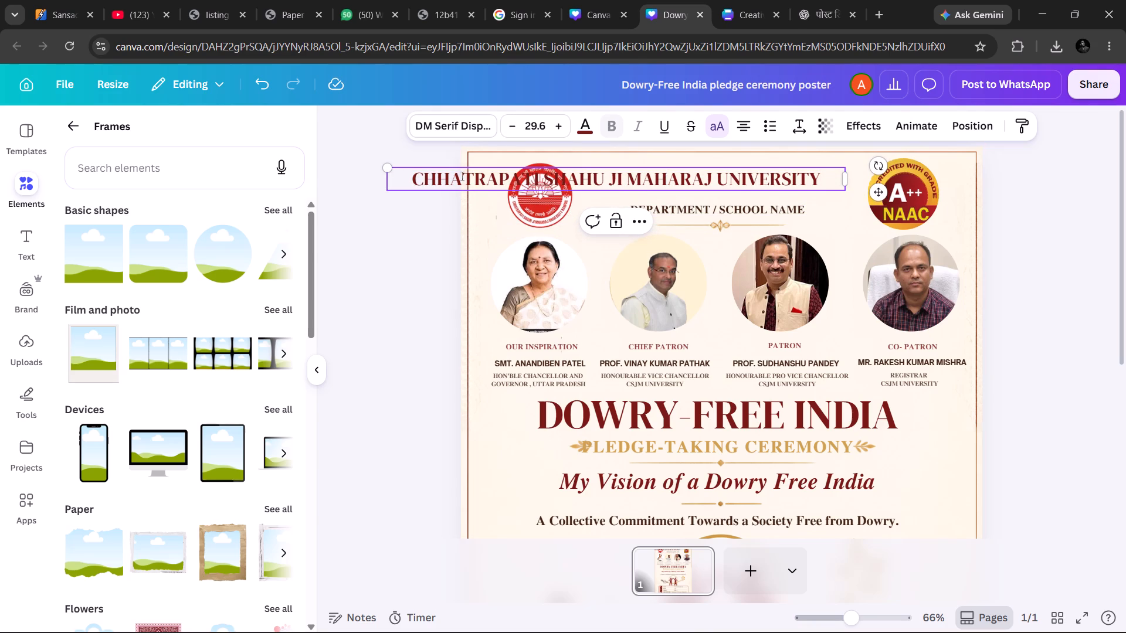
pyautogui.tripleClick(514, 130)
pyautogui.tripleClick(514, 130)
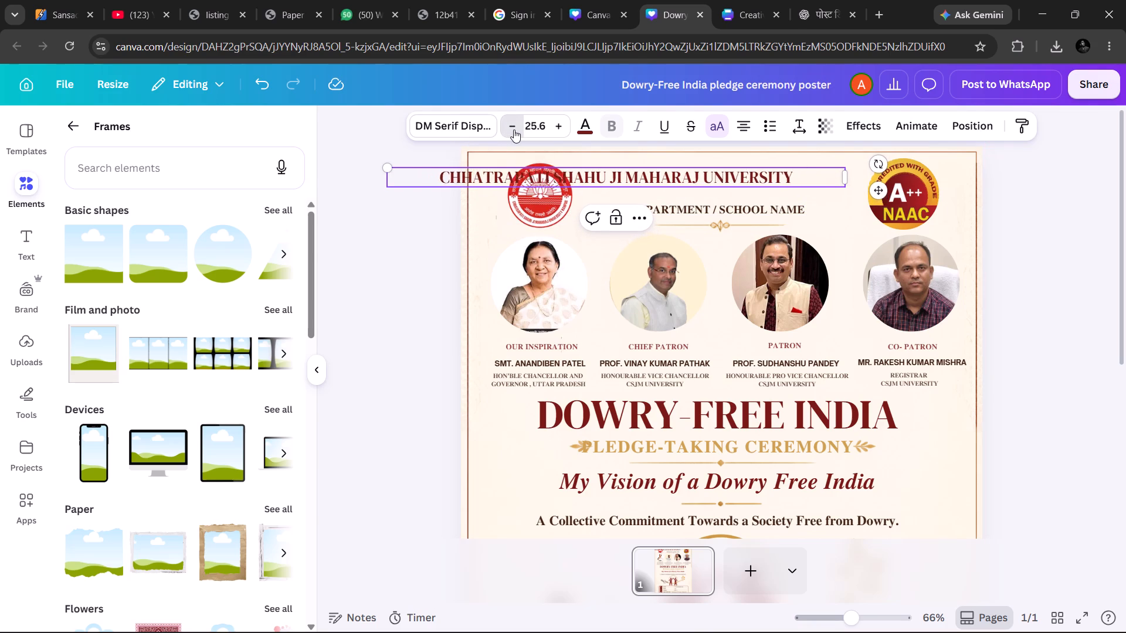
pyautogui.tripleClick(514, 130)
pyautogui.click(431, 241)
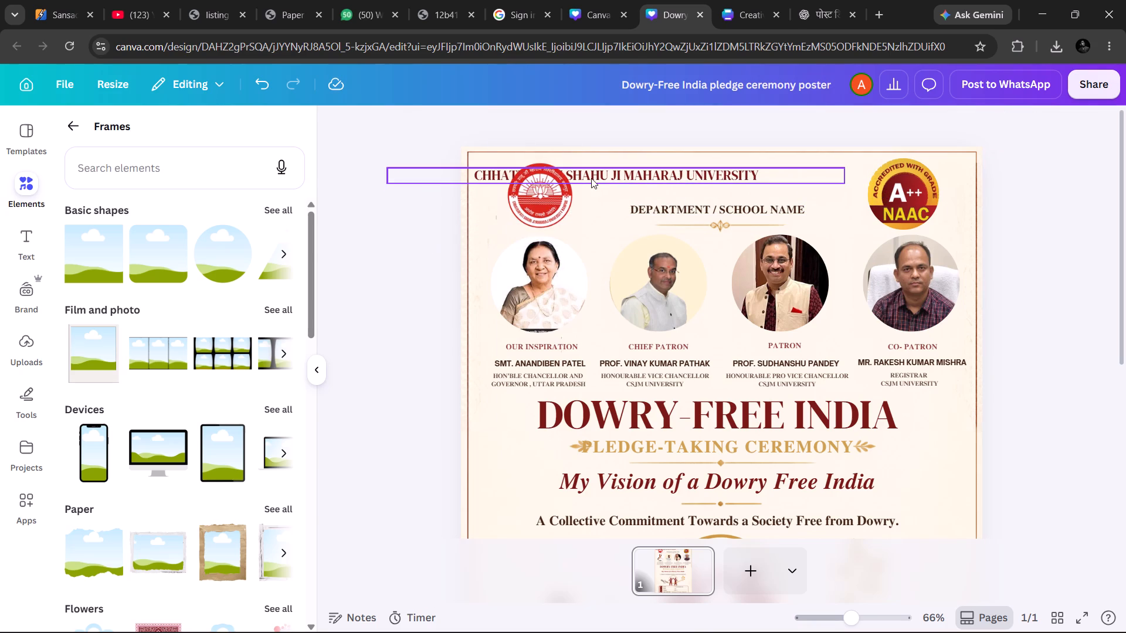
# Move the university name into the space between the university logo and the NAAC badge.
pyautogui.moveTo(627, 173); pyautogui.dragTo(723, 176)
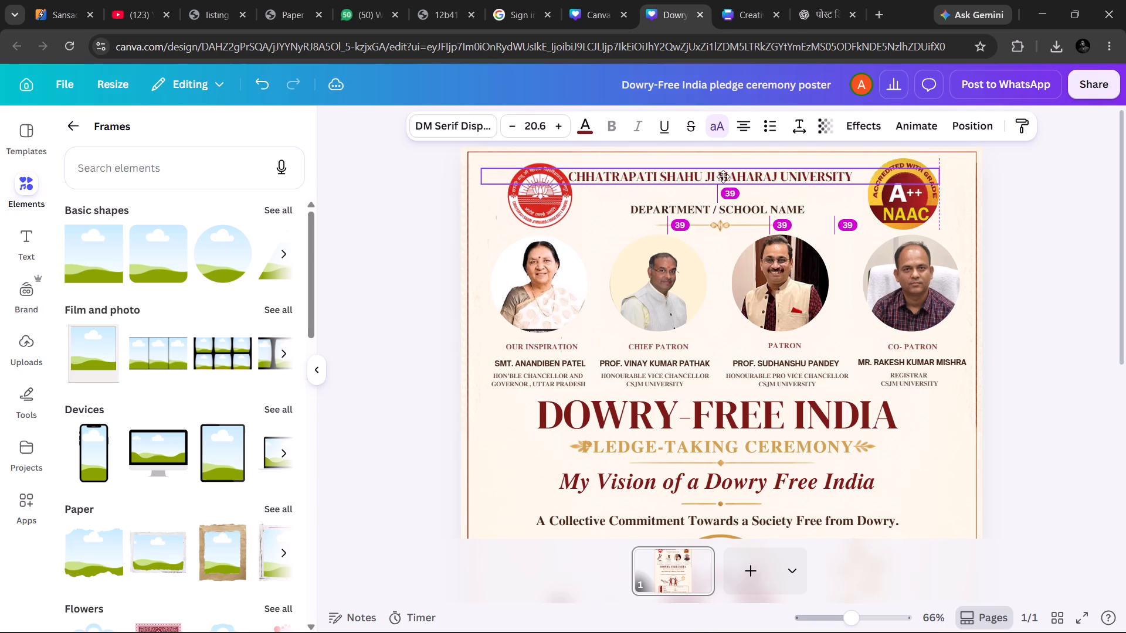
pyautogui.moveTo(723, 176); pyautogui.dragTo(731, 181)
pyautogui.click(1057, 232)
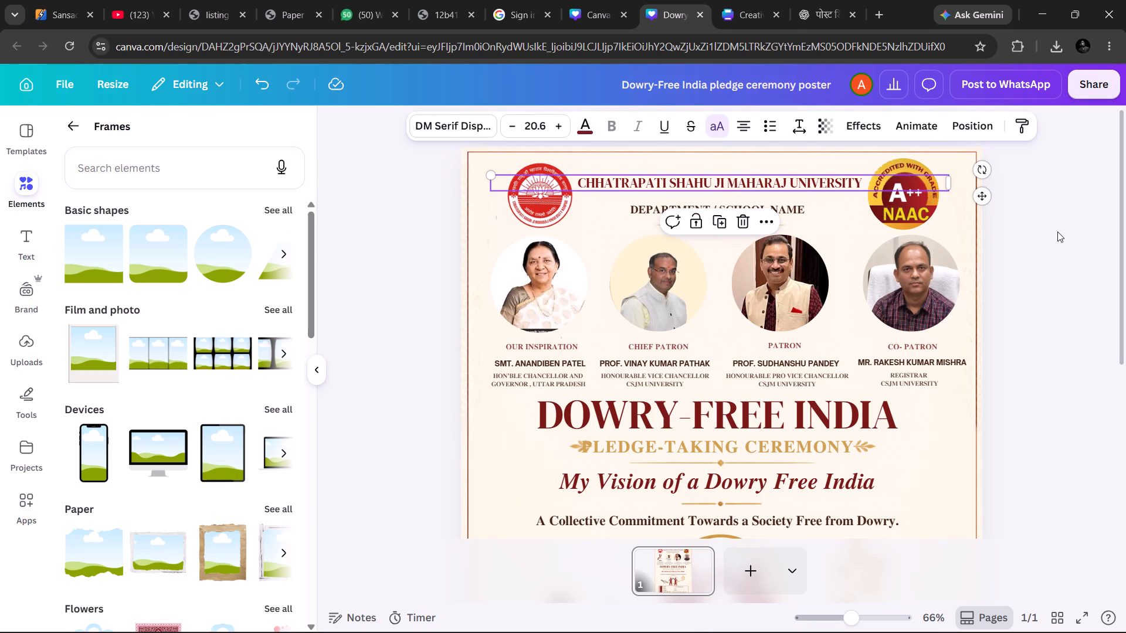
# Replace the DEPARTMENT / SCHOOL NAME placeholder with "DEPARTMENT OF COMPUTER APPLICATION", copied from the Creative Poster Competition Announcement design.
pyautogui.tripleClick(768, 209)
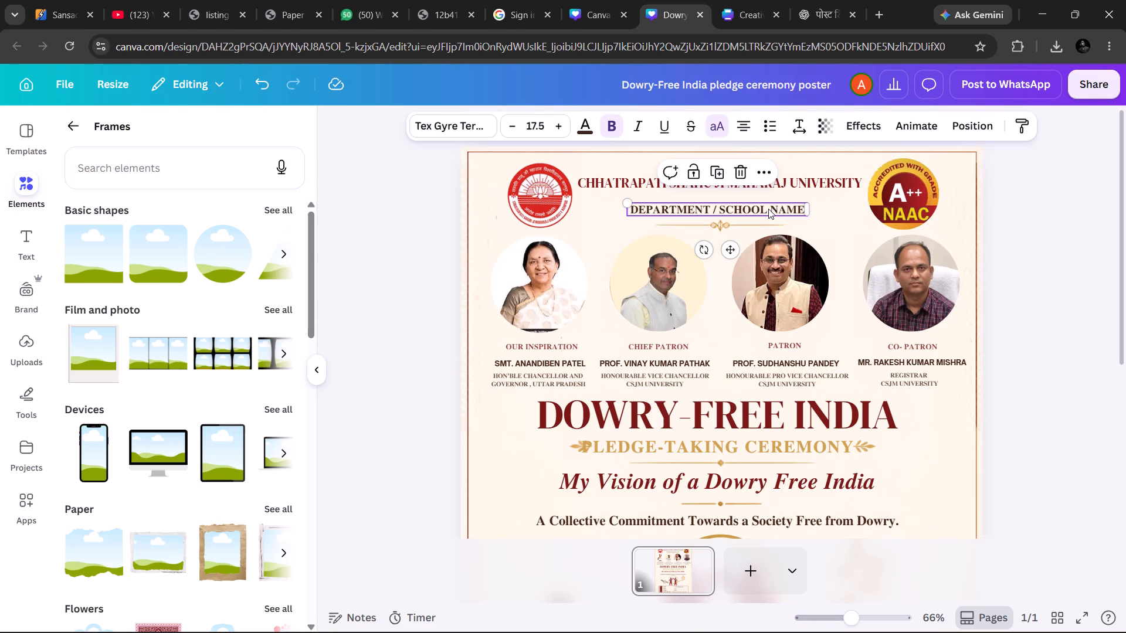
pyautogui.click(735, 21)
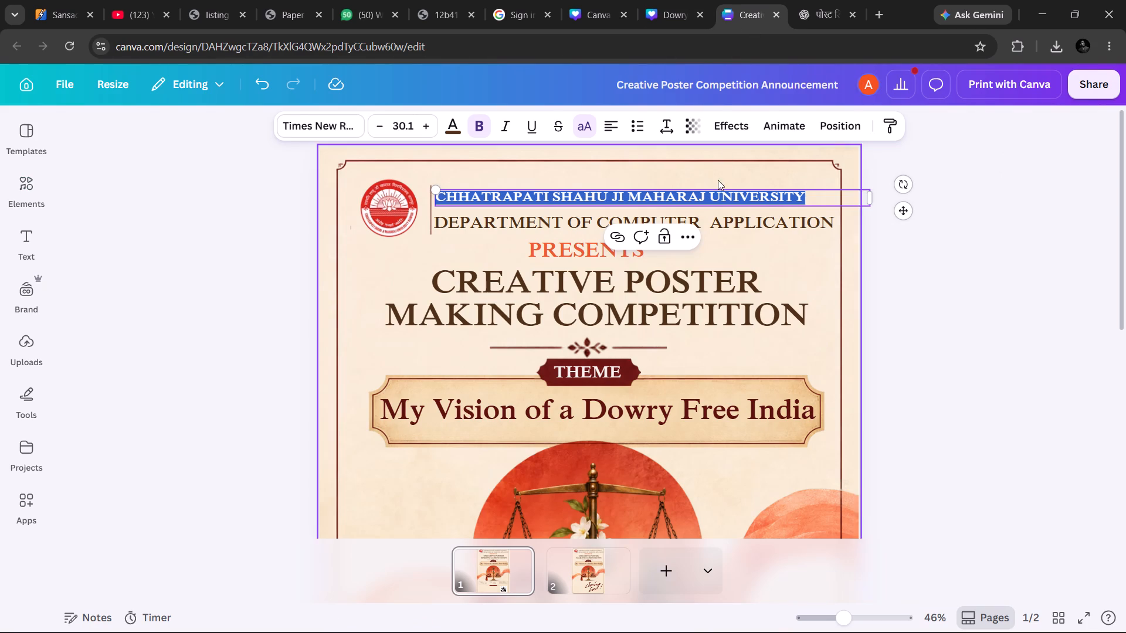
pyautogui.doubleClick(748, 224)
pyautogui.tripleClick(748, 224)
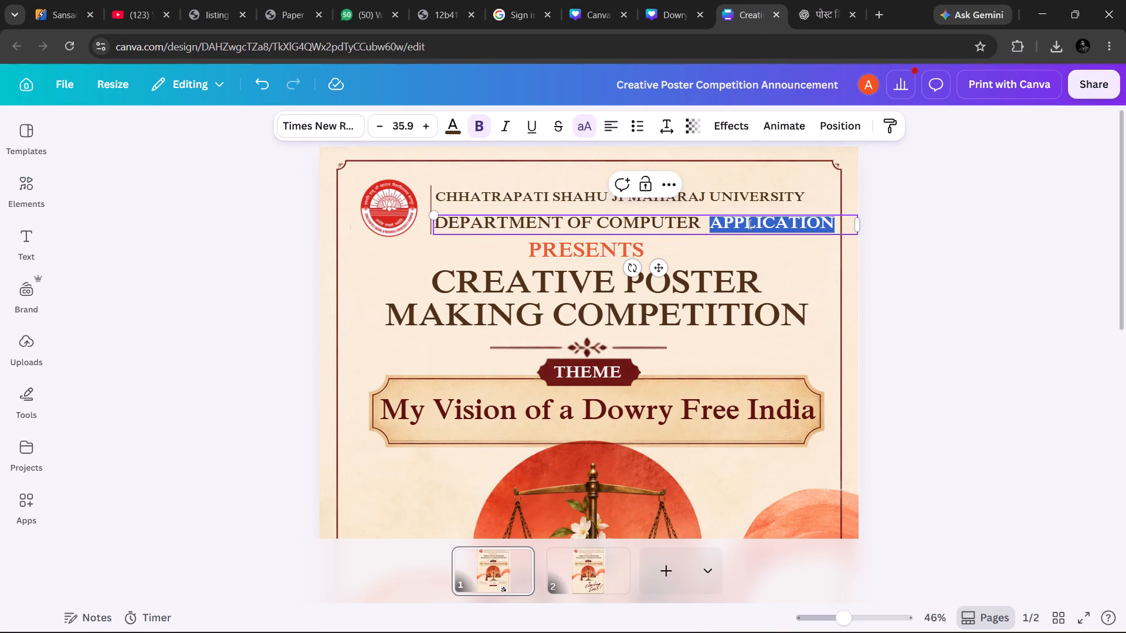
pyautogui.rightClick(819, 232)
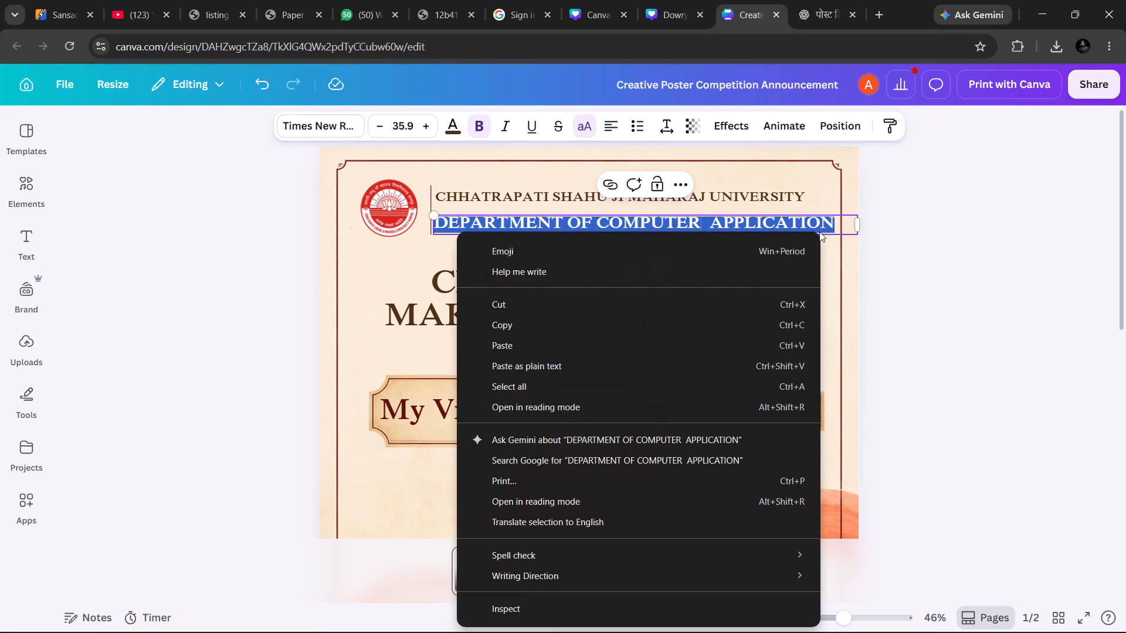
pyautogui.click(713, 315)
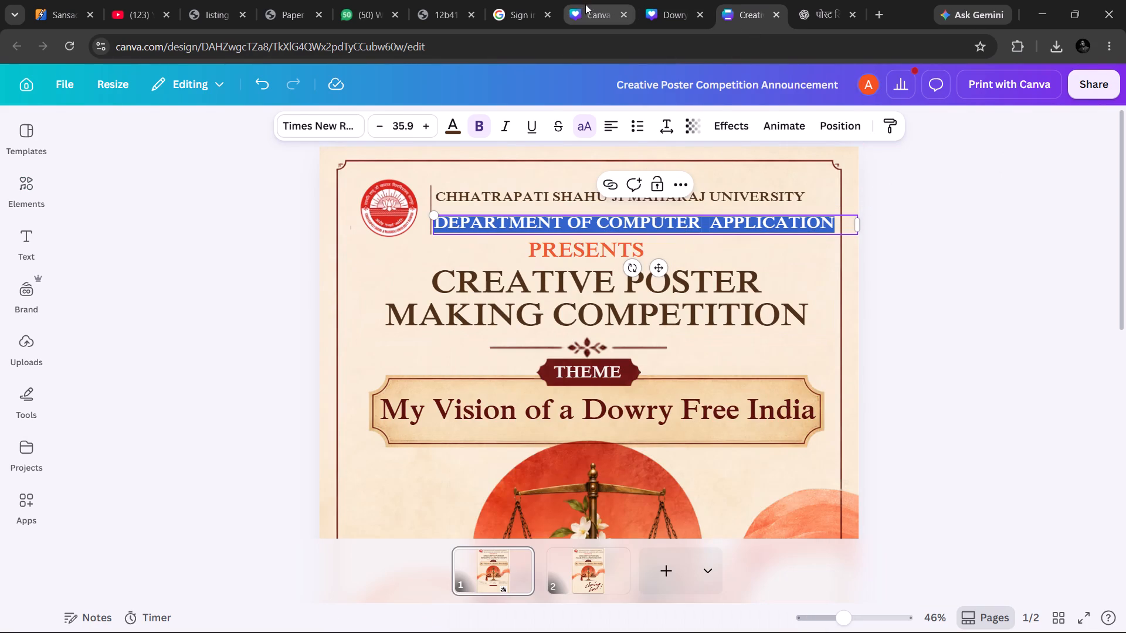
pyautogui.click(654, 0)
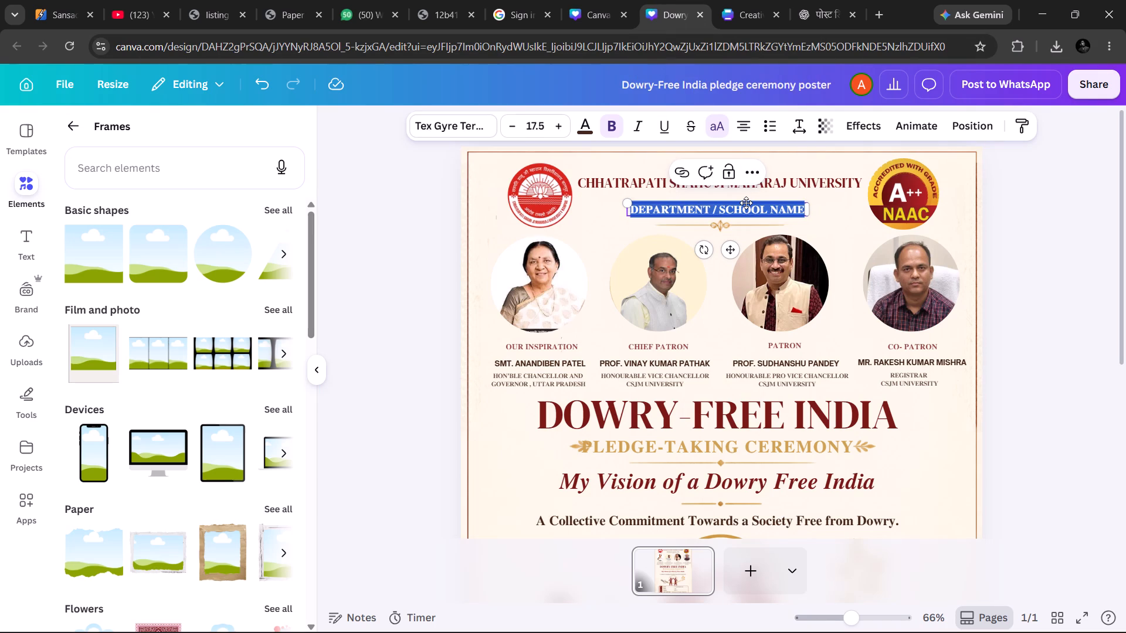
pyautogui.hotkey('ctrl', 'v')
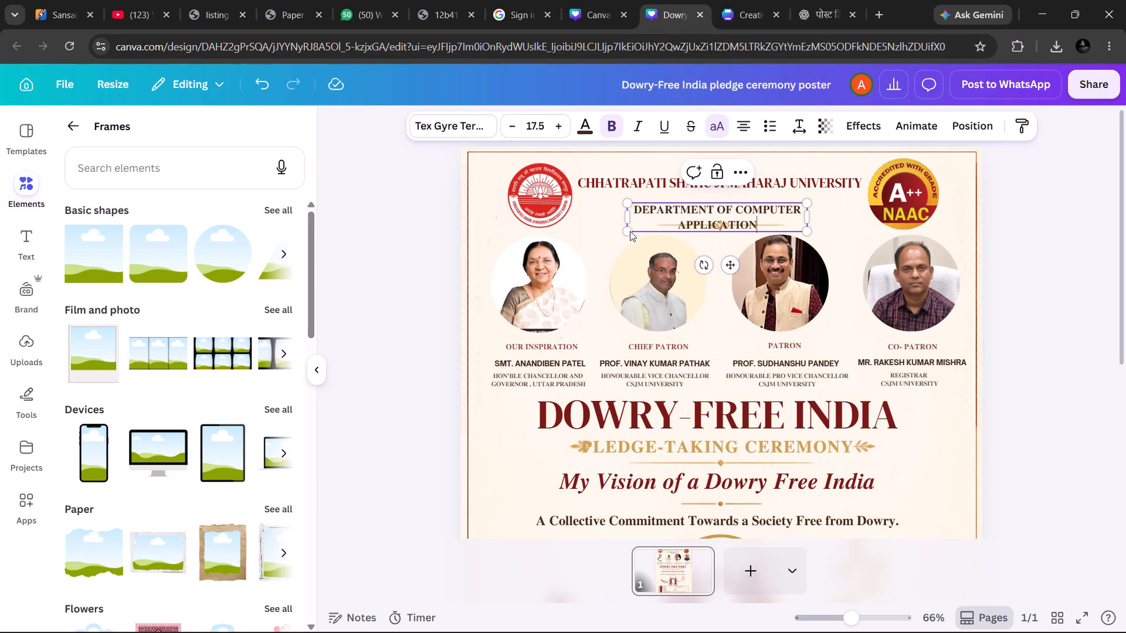
# Widen the department name's text box to fit one line and centre it beneath the university name.
pyautogui.click(628, 216)
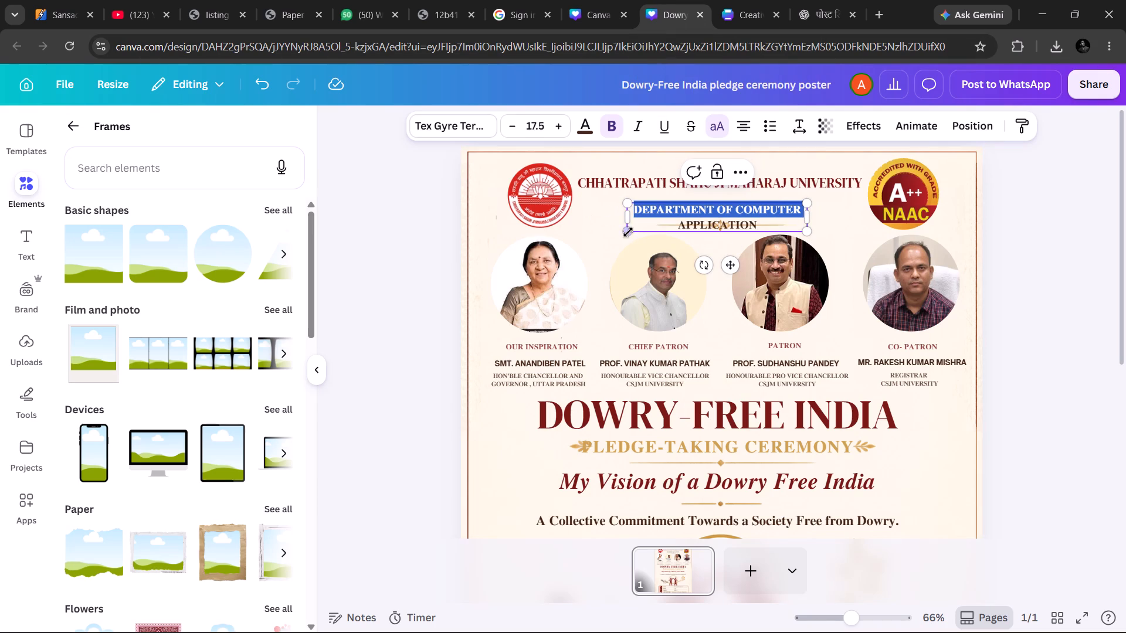
pyautogui.moveTo(625, 220); pyautogui.dragTo(603, 215)
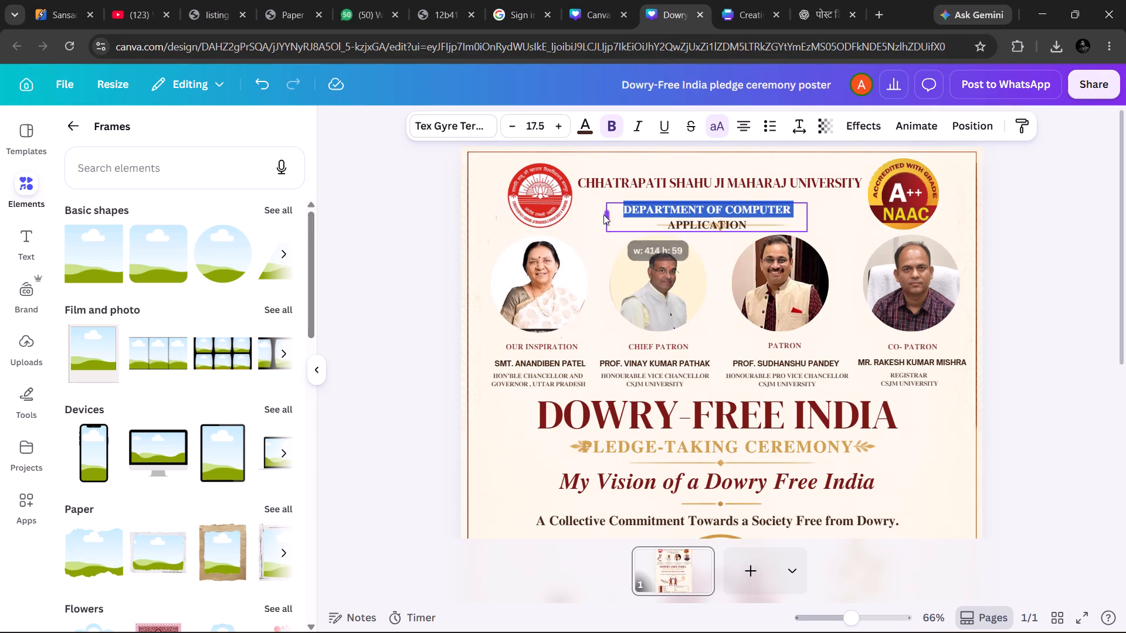
pyautogui.moveTo(603, 215); pyautogui.dragTo(548, 209)
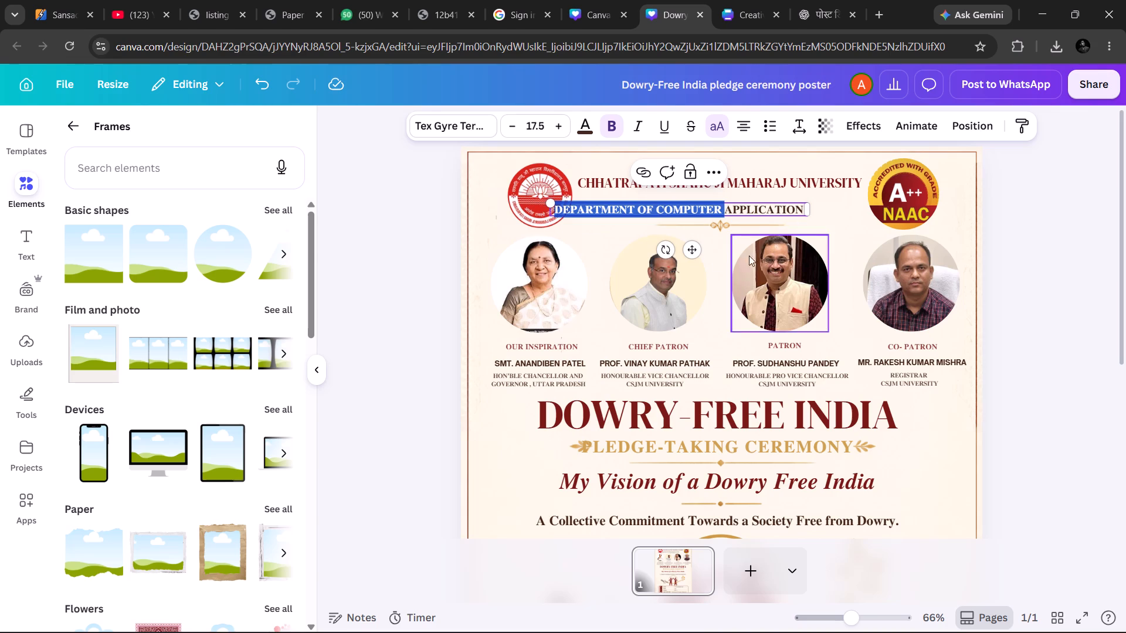
pyautogui.click(830, 211)
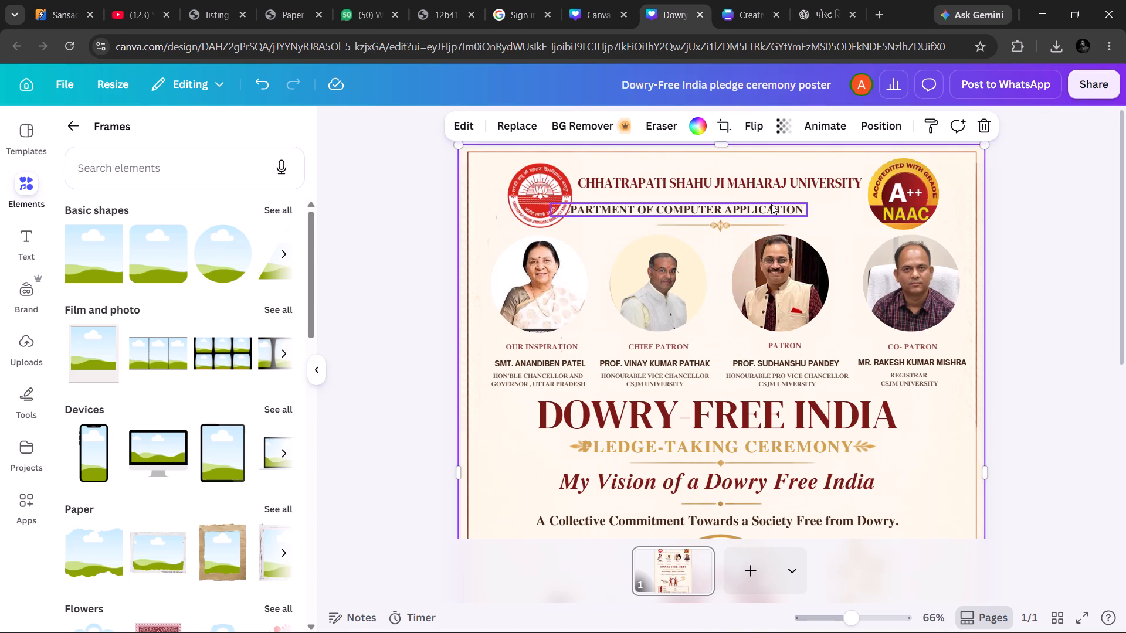
pyautogui.moveTo(771, 204); pyautogui.dragTo(818, 202)
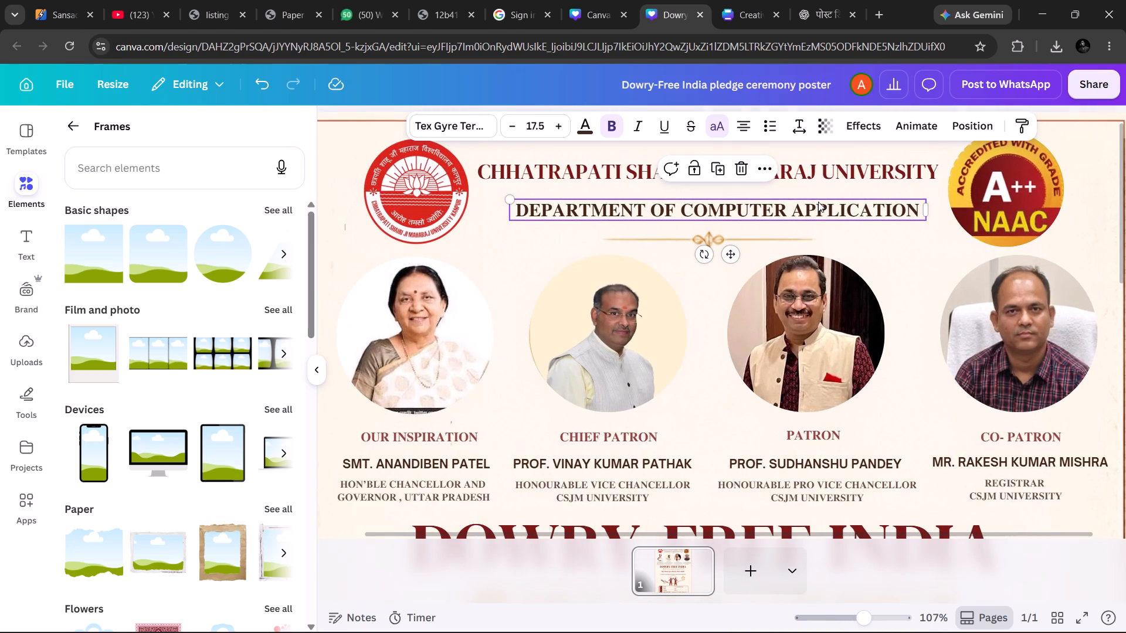
pyautogui.click(813, 202)
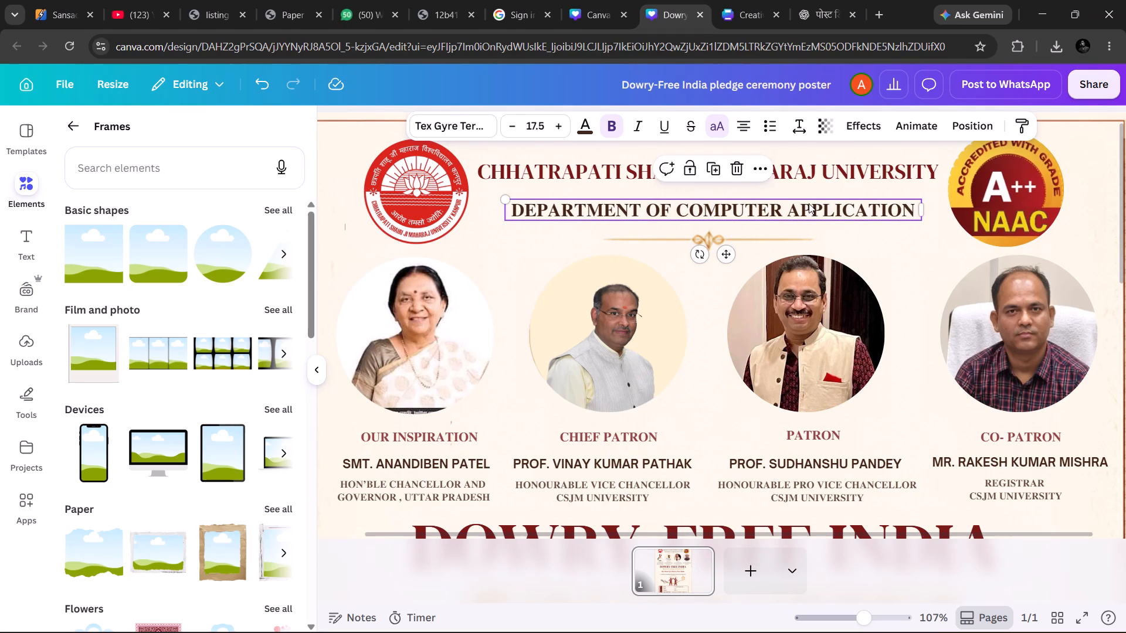
# Nudge the university name and department line so both sit evenly between the two logos.
pyautogui.moveTo(835, 162); pyautogui.dragTo(843, 162)
pyautogui.moveTo(843, 162); pyautogui.dragTo(836, 164)
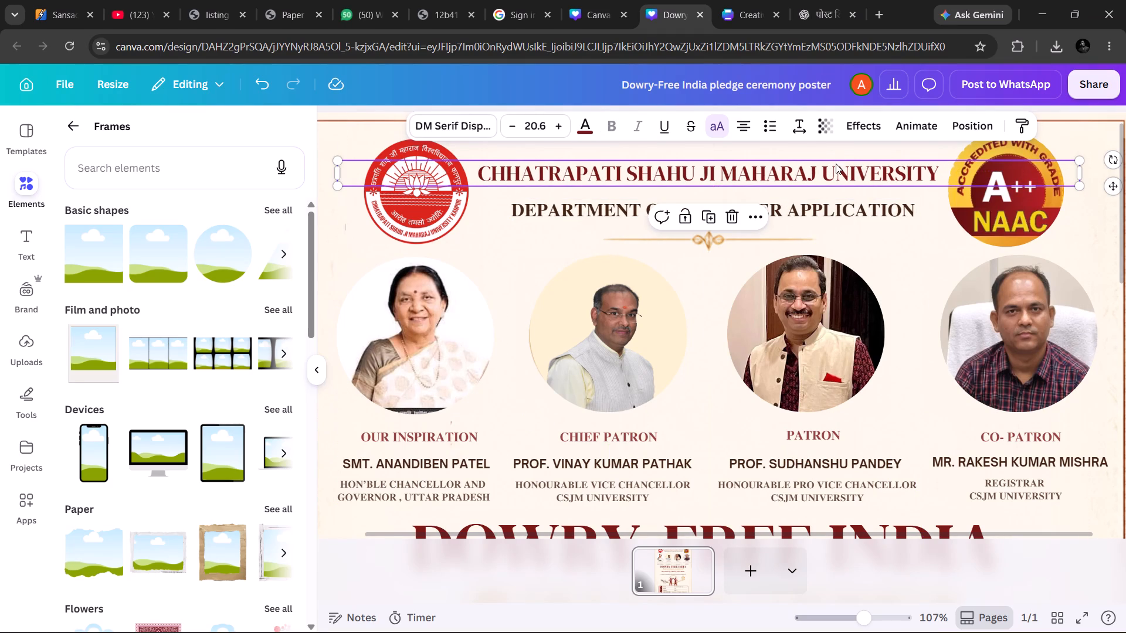
pyautogui.moveTo(835, 206); pyautogui.dragTo(826, 207)
pyautogui.click(910, 254)
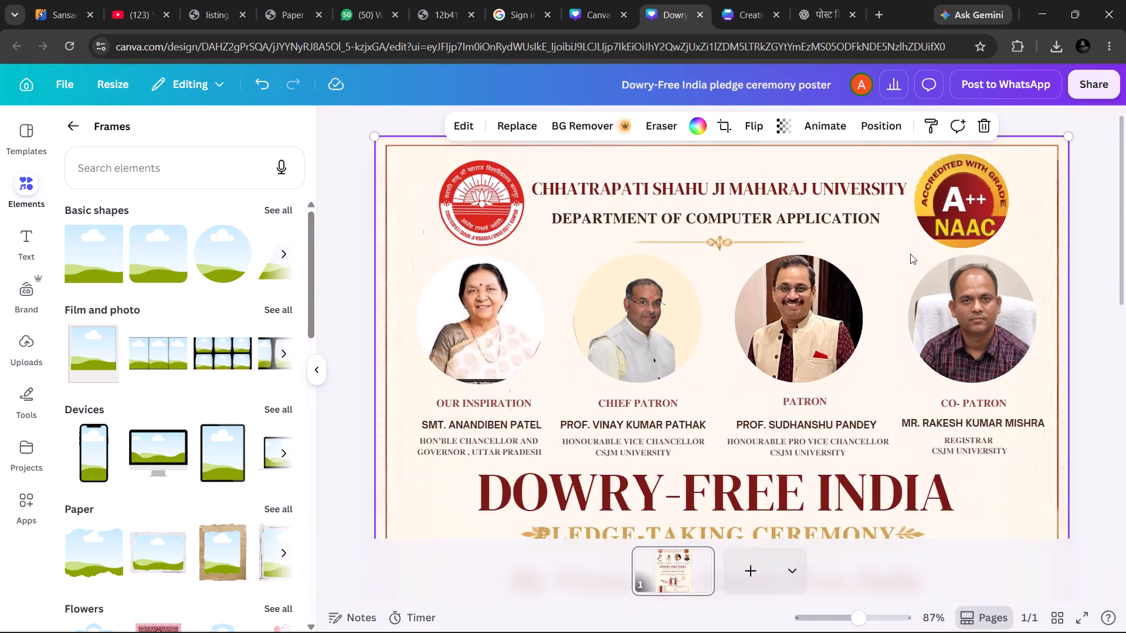
pyautogui.click(1099, 260)
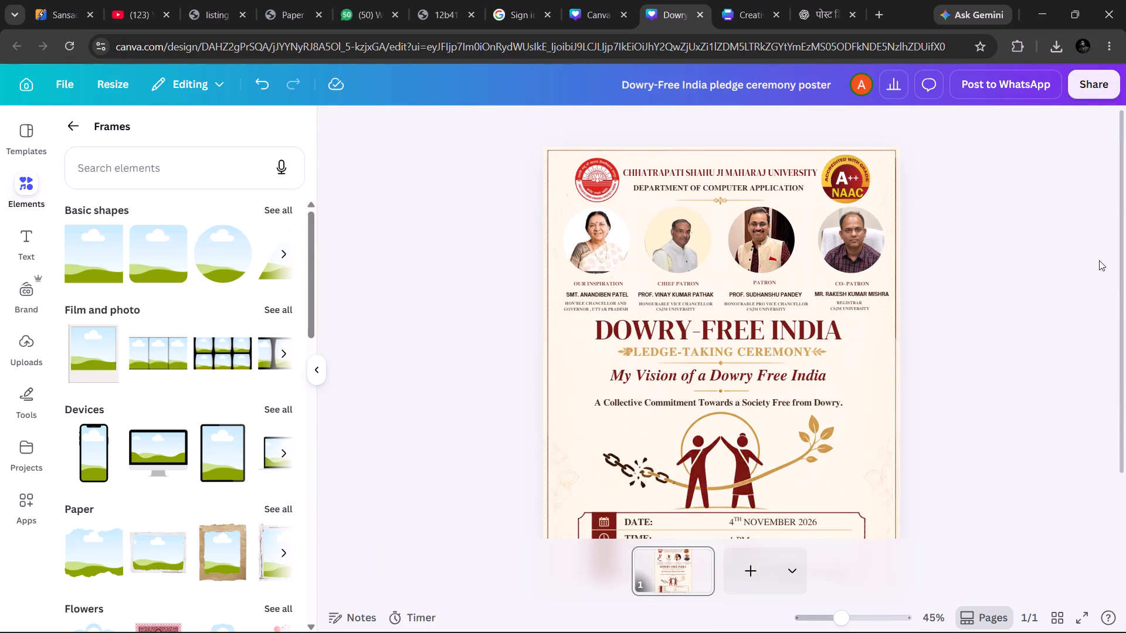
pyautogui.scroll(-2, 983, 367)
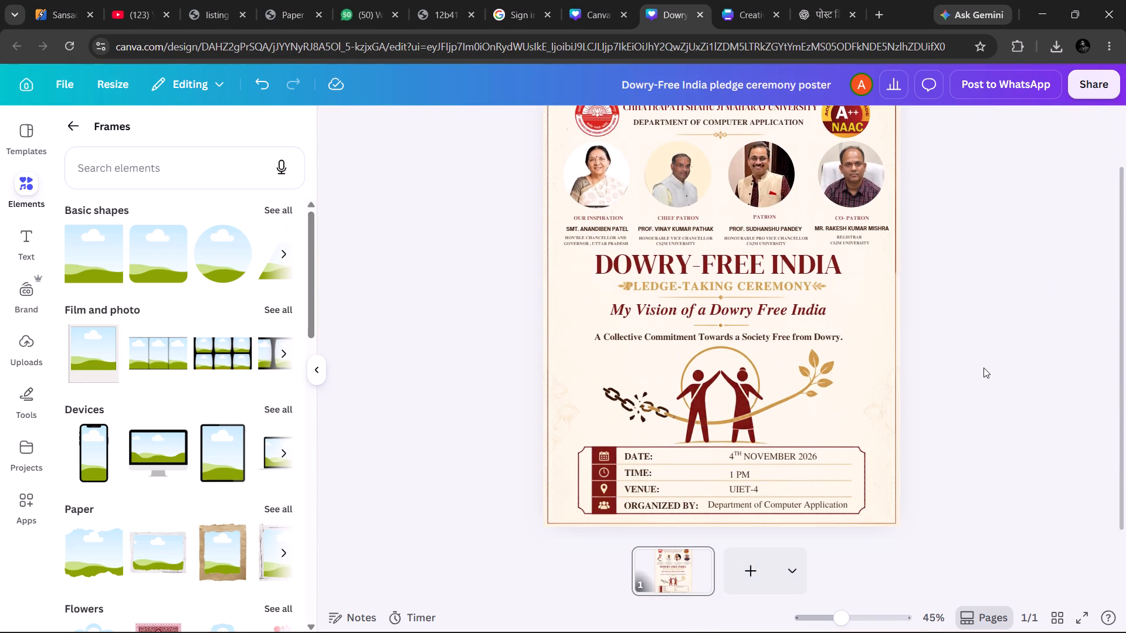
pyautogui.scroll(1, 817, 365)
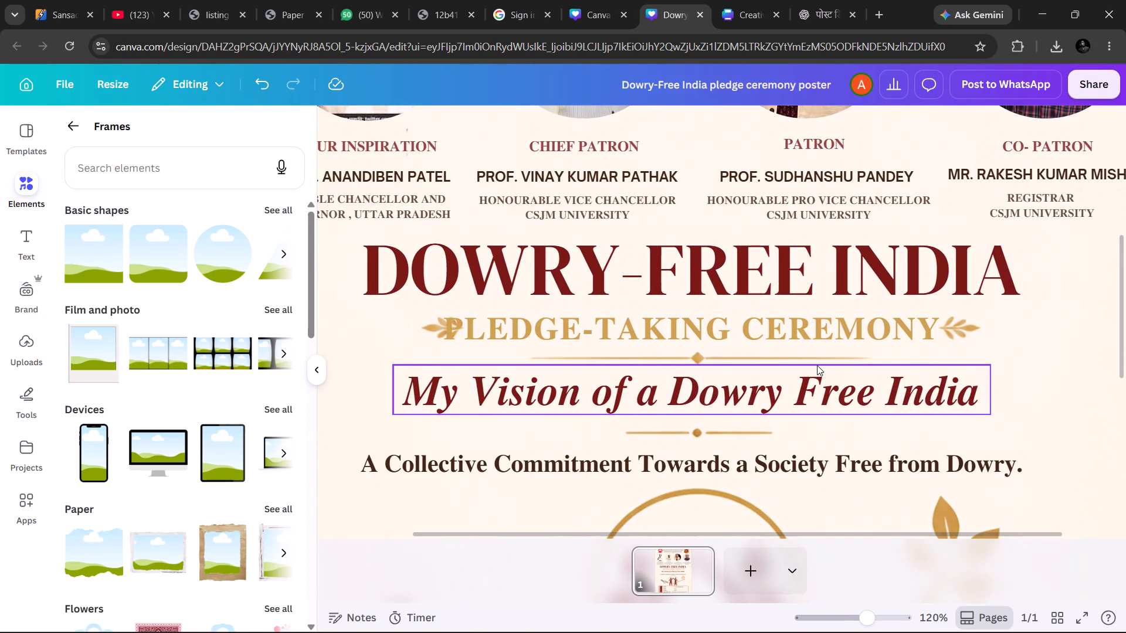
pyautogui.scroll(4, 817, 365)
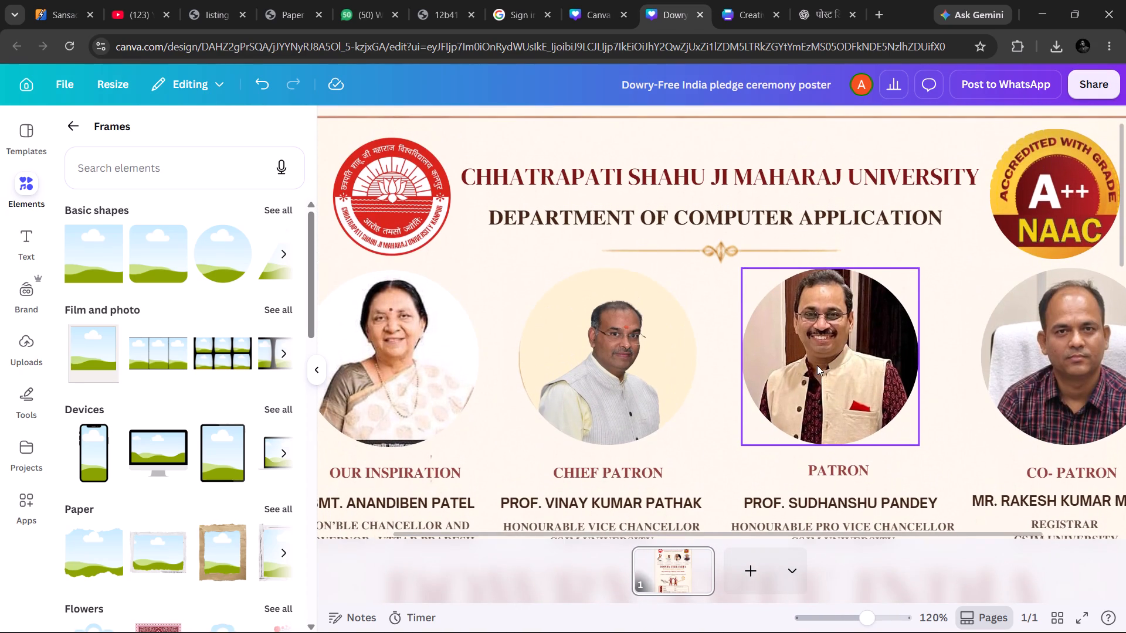
# Review the whole poster, from the university header and dignitaries' portraits to the event details table.
pyautogui.scroll(-3, 817, 365)
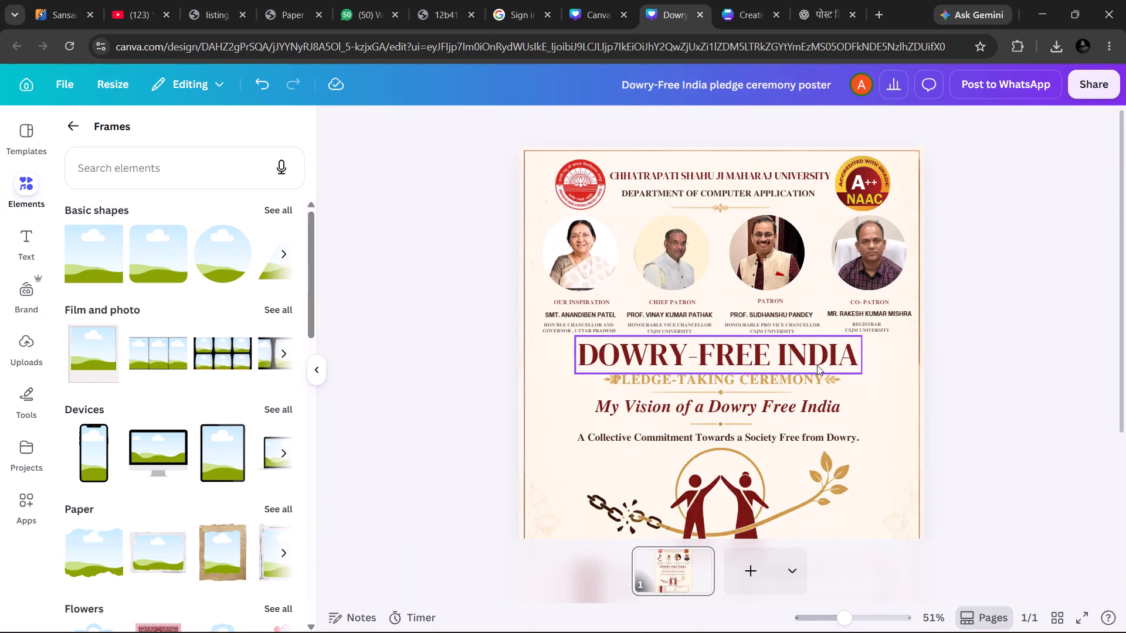
pyautogui.scroll(-2, 817, 365)
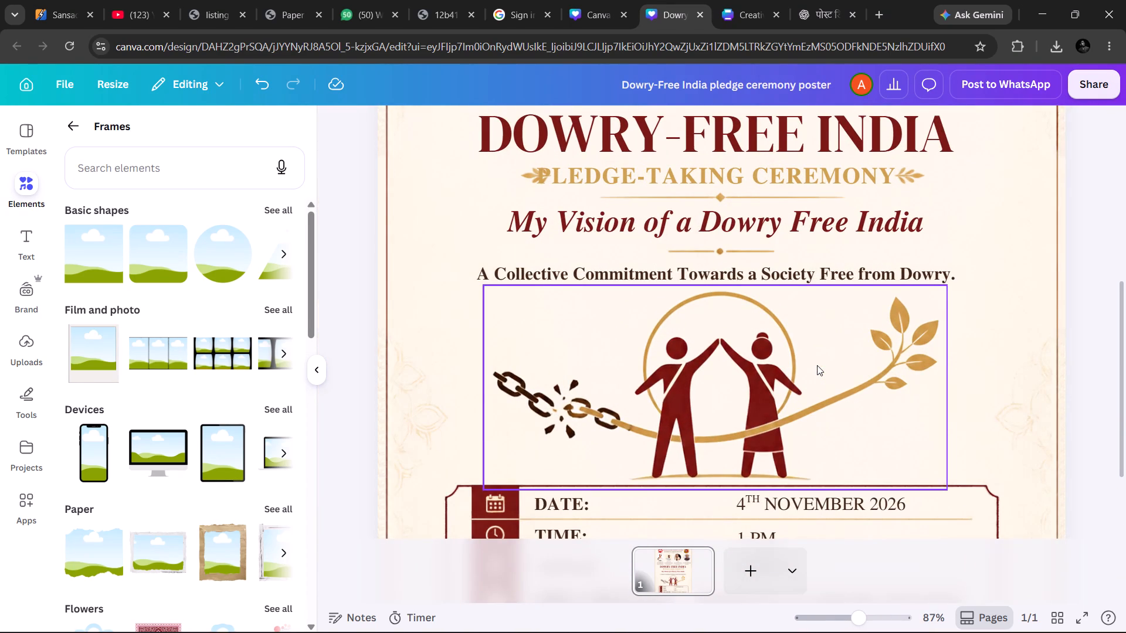
pyautogui.scroll(-1, 817, 365)
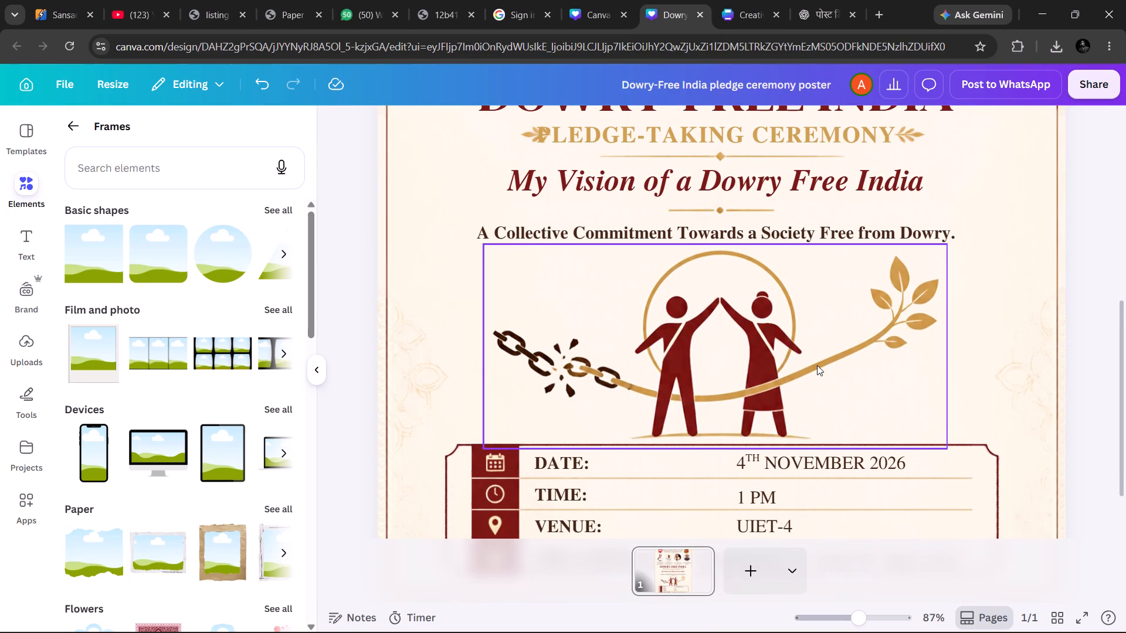
pyautogui.scroll(-1, 817, 365)
pyautogui.scroll(1, 817, 365)
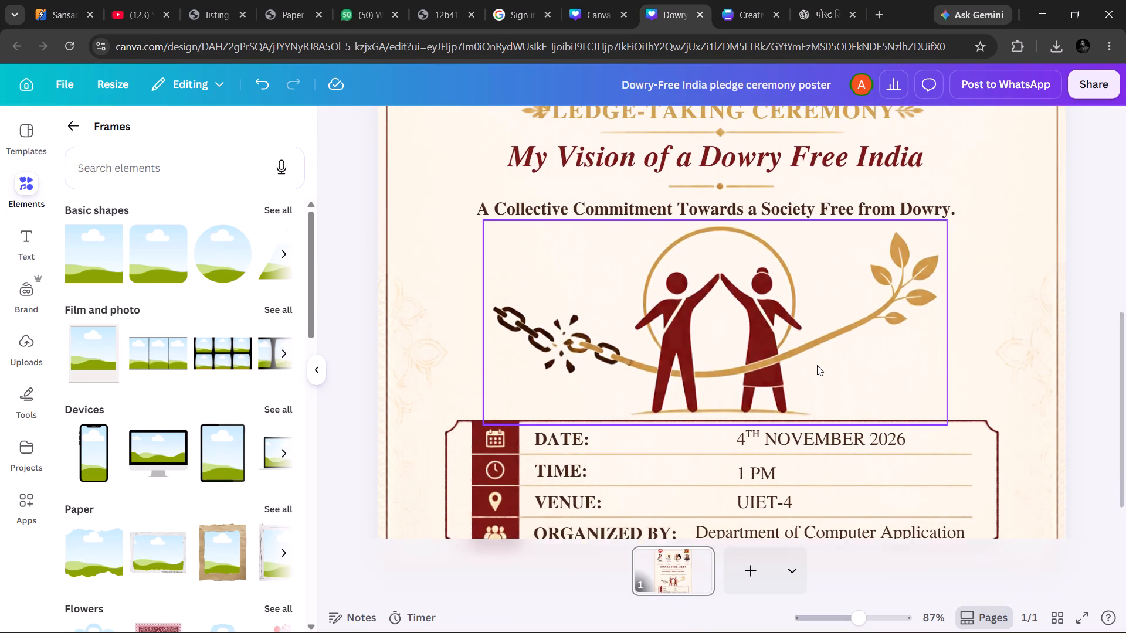
pyautogui.scroll(1, 817, 365)
pyautogui.scroll(-1, 817, 365)
pyautogui.scroll(4, 817, 365)
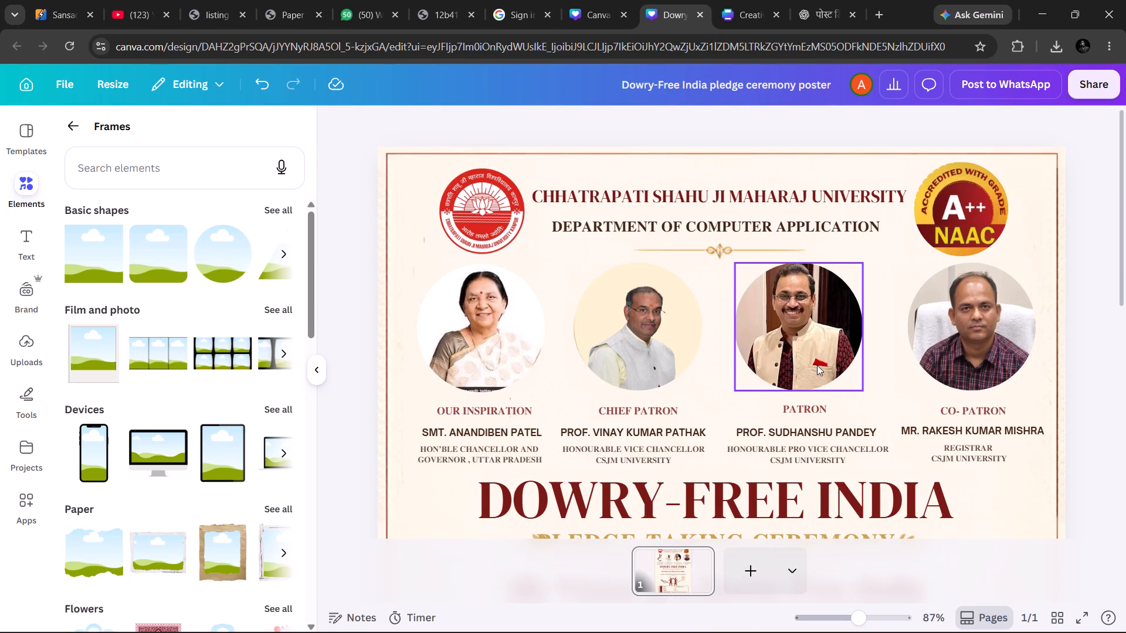
pyautogui.scroll(-5, 817, 365)
# Download the poster as a PNG titled "Dowry Free India pledge ceremony".
pyautogui.click(1093, 89)
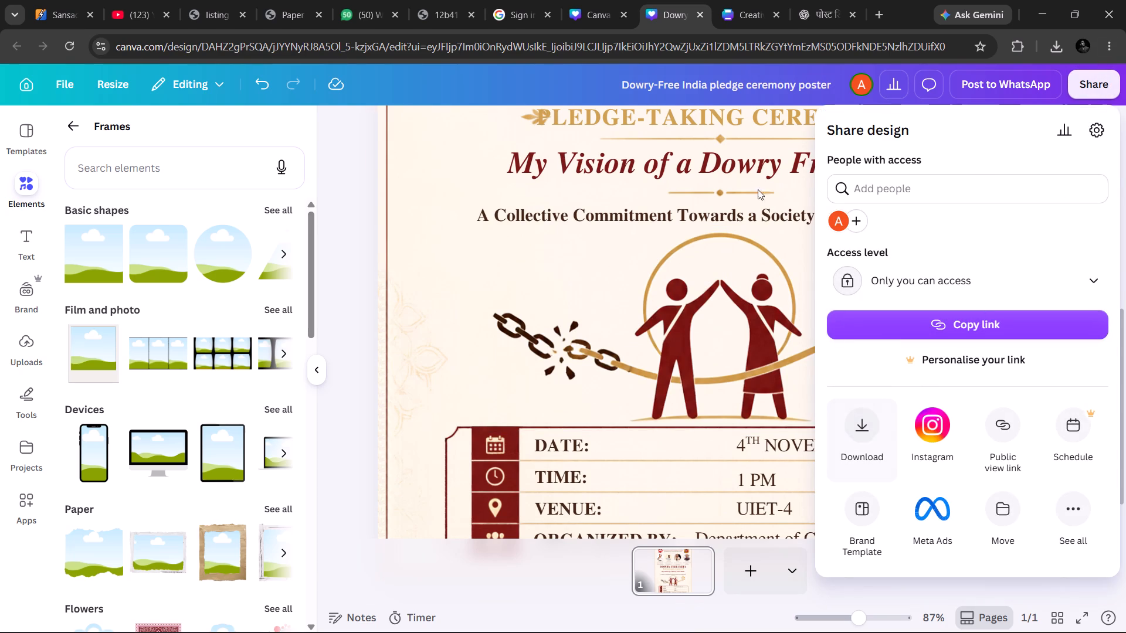
# Rename the design as "Dowry Free India pledge ceremony", without the hyphen and the word "poster".
pyautogui.doubleClick(814, 77)
pyautogui.click(814, 77)
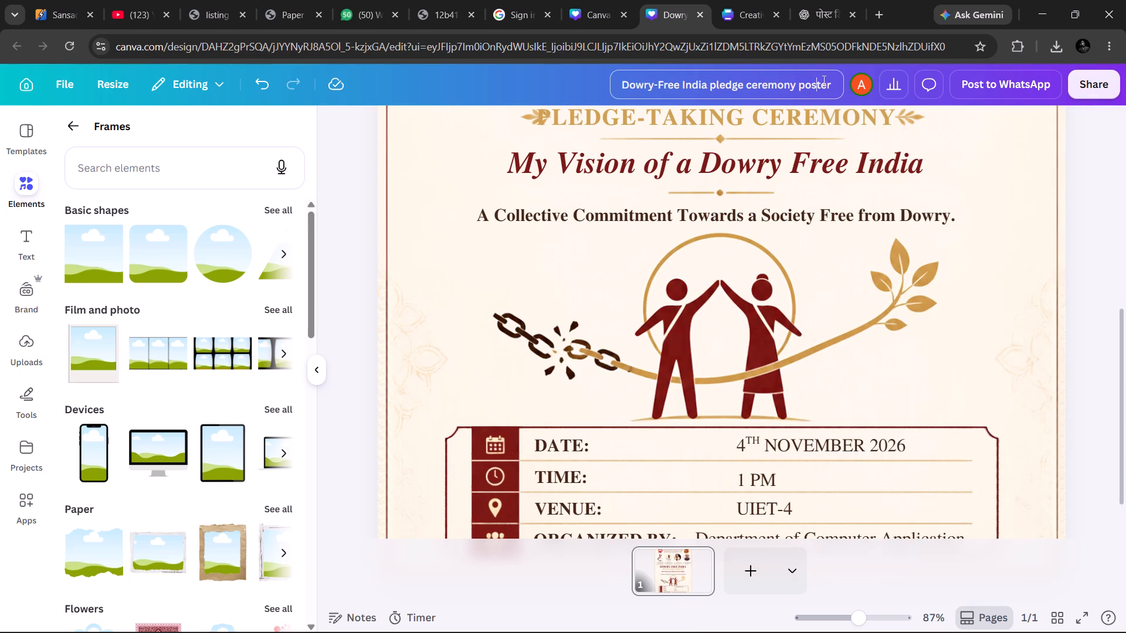
pyautogui.click(830, 82)
pyautogui.press('BackSpace')
pyautogui.press('BackSpace')
pyautogui.press('BackSpace')
pyautogui.press('BackSpace')
pyautogui.press('BackSpace')
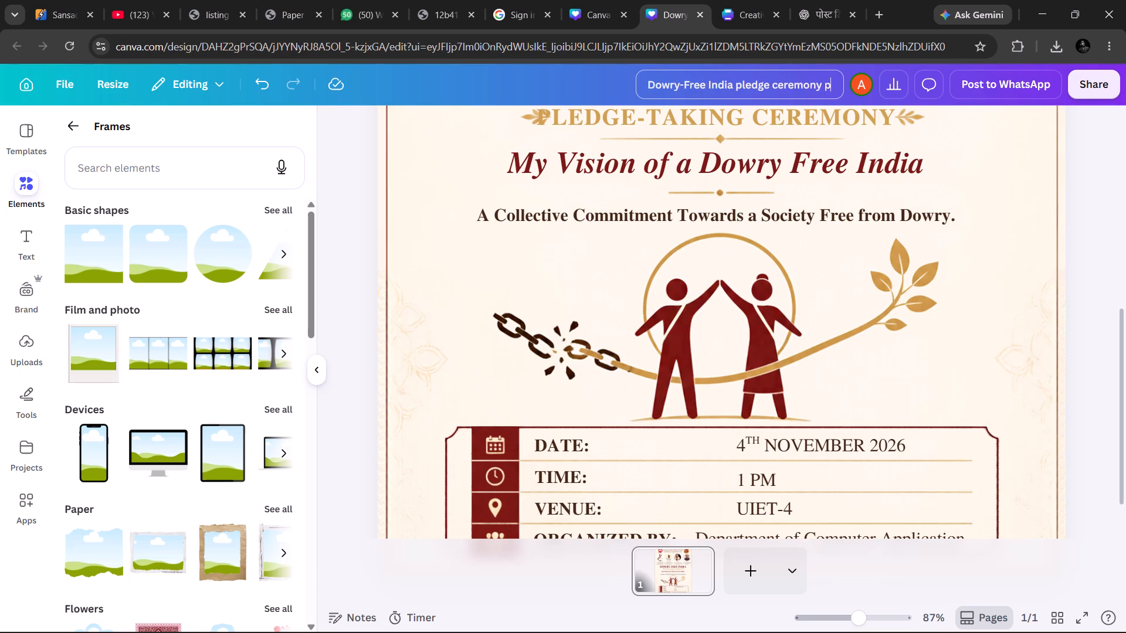
pyautogui.press('BackSpace')
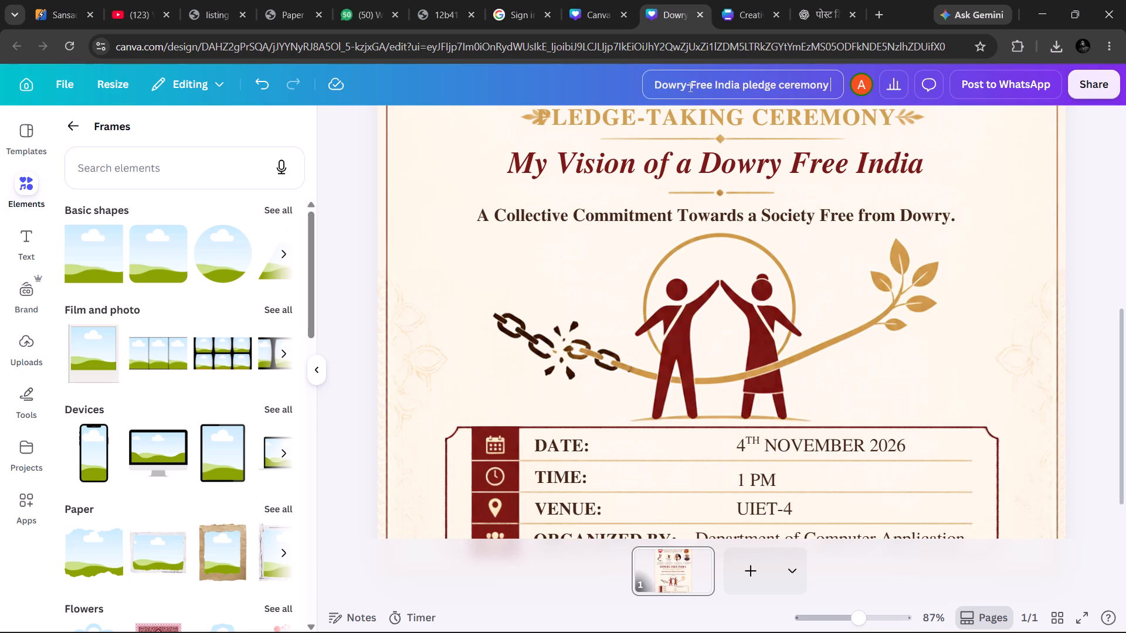
pyautogui.click(689, 86)
pyautogui.press('BackSpace')
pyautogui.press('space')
# Download the poster as a PNG at 1,080 × 1,350 px and bring up the browser's recent download history.
pyautogui.click(1092, 87)
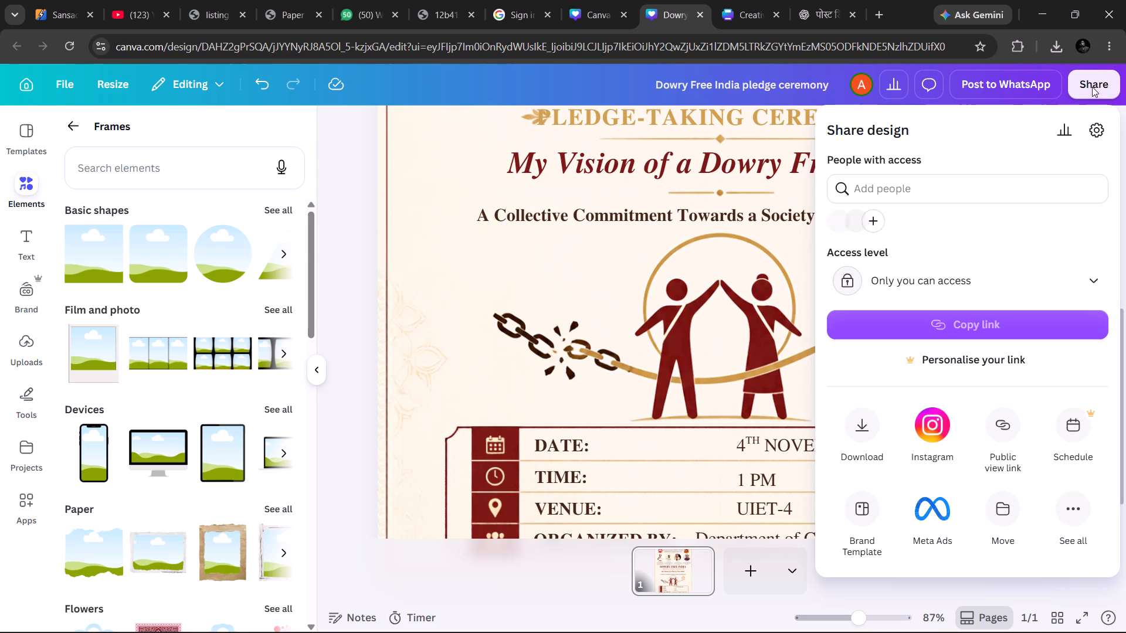
pyautogui.click(875, 439)
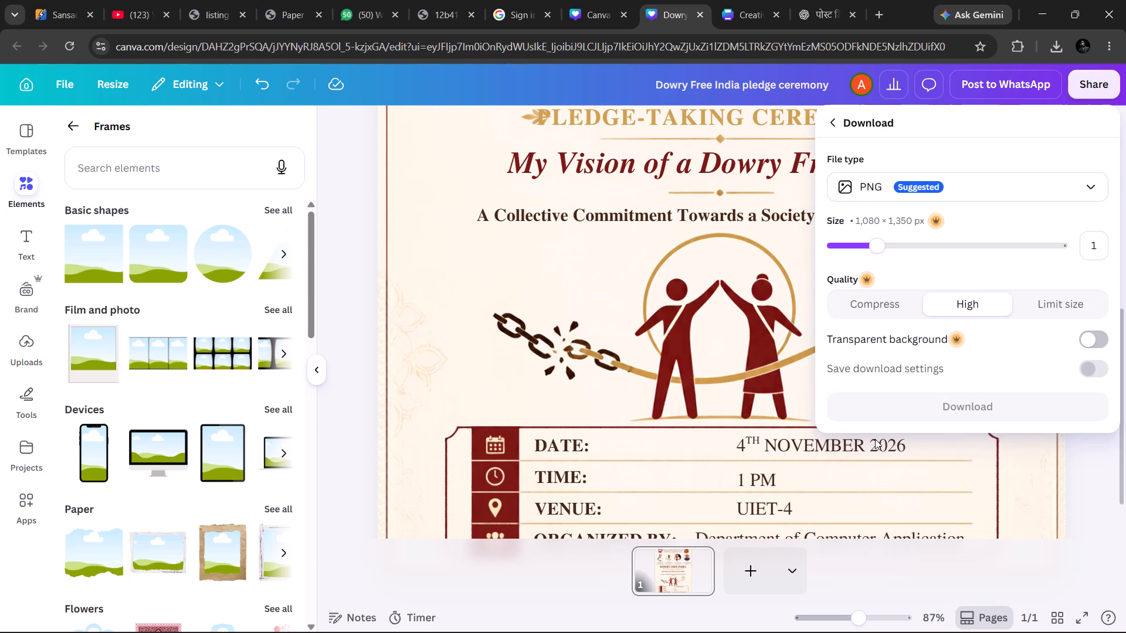
pyautogui.click(926, 416)
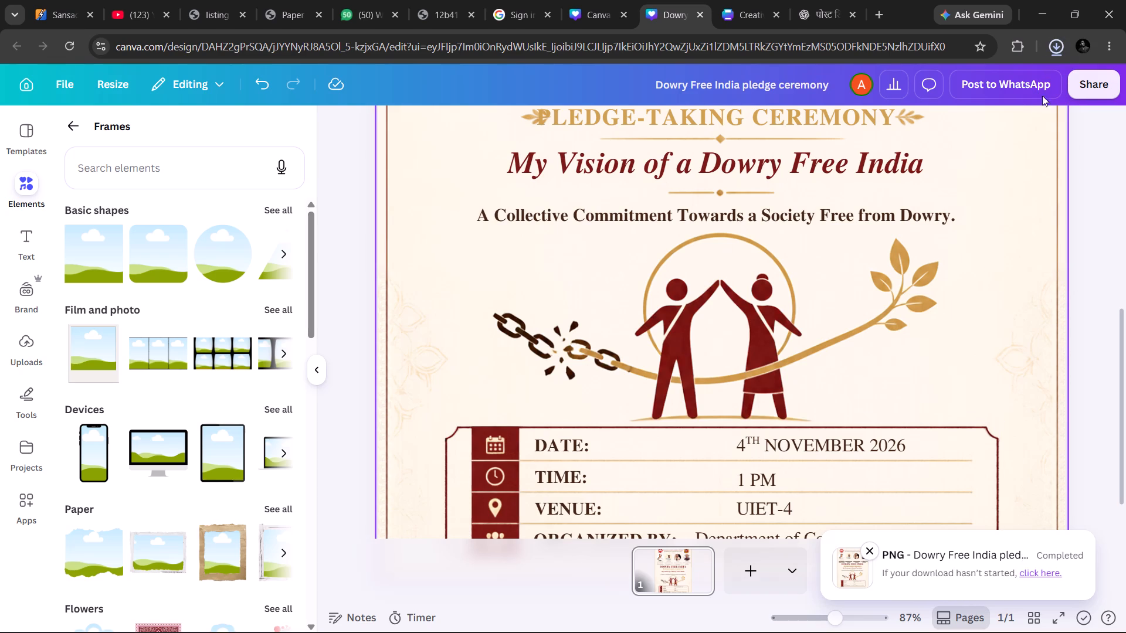
pyautogui.click(1055, 44)
pyautogui.click(1055, 44)
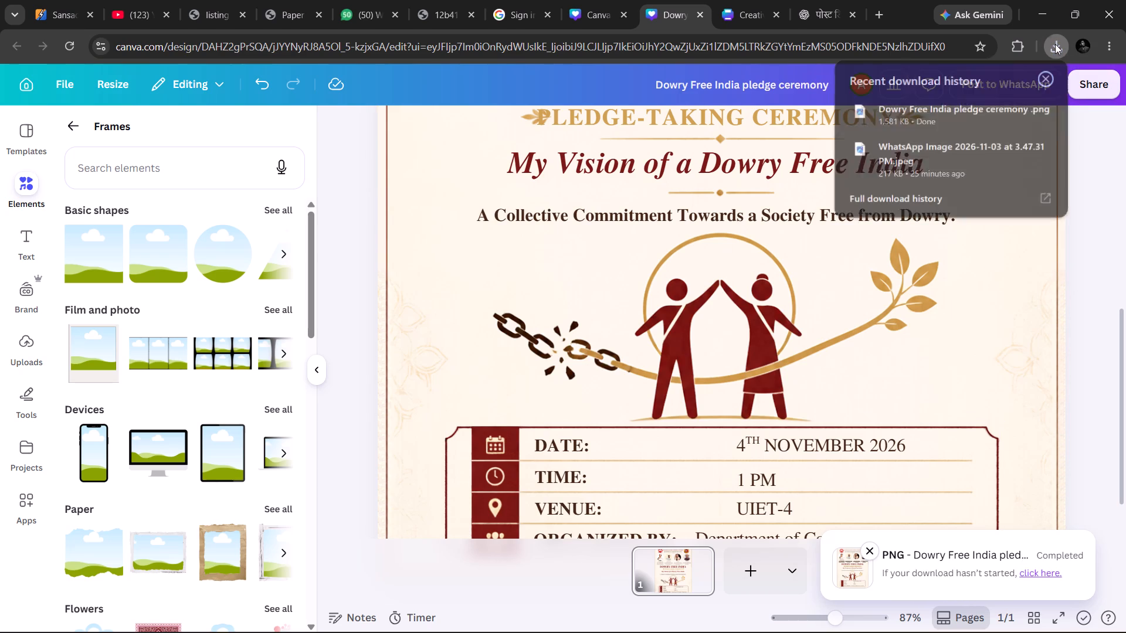
# Show the downloaded poster in the Downloads folder, check the image in Photos and close the preview.
pyautogui.click(1044, 105)
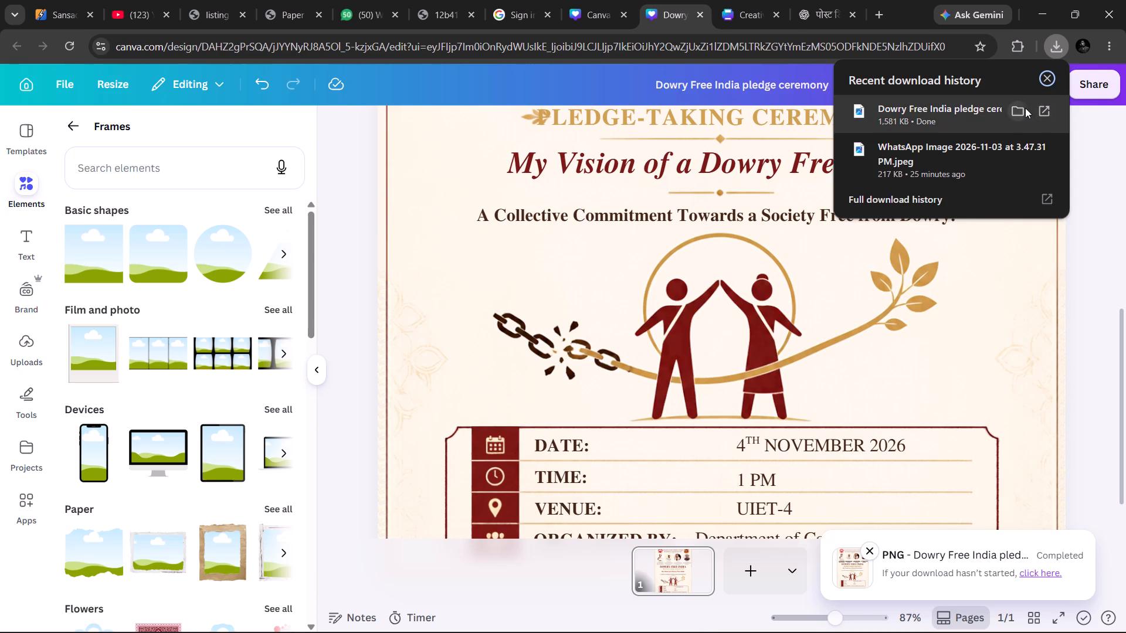
pyautogui.click(1025, 108)
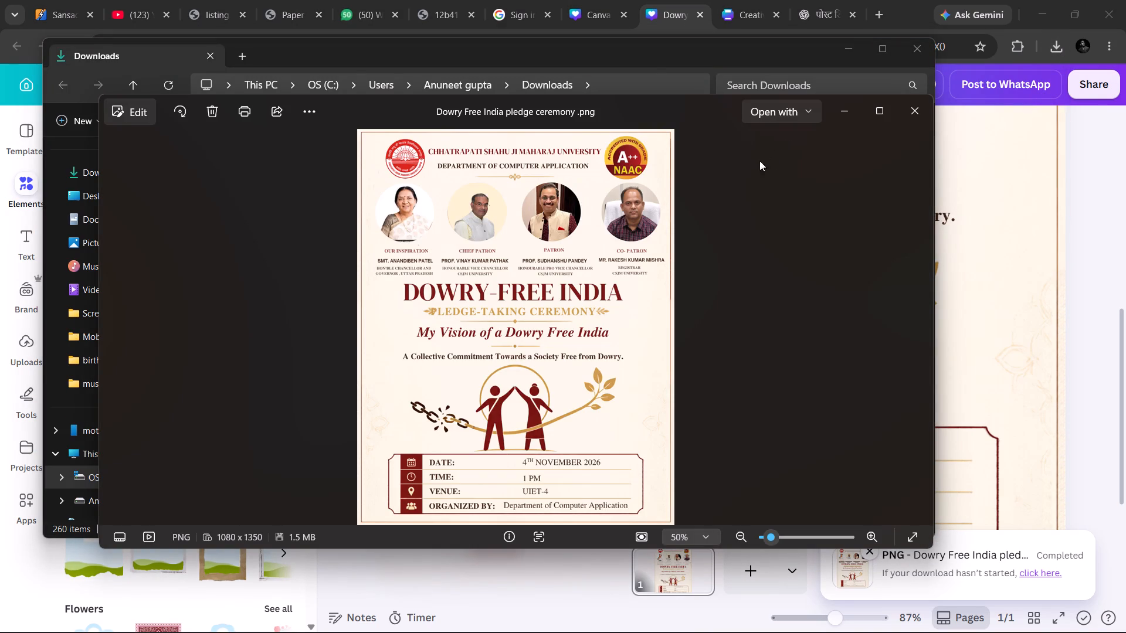
pyautogui.click(922, 108)
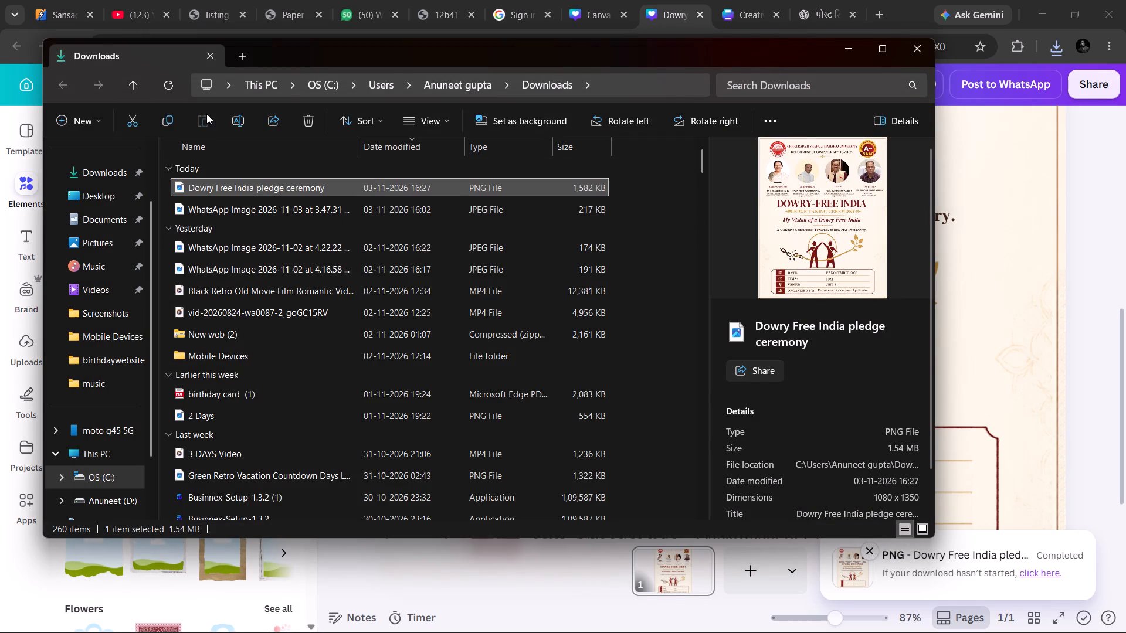
# Copy the "Dowry Free India pledge ceremony" PNG file from the Downloads folder.
pyautogui.click(172, 117)
pyautogui.scroll(-3, 479, 455)
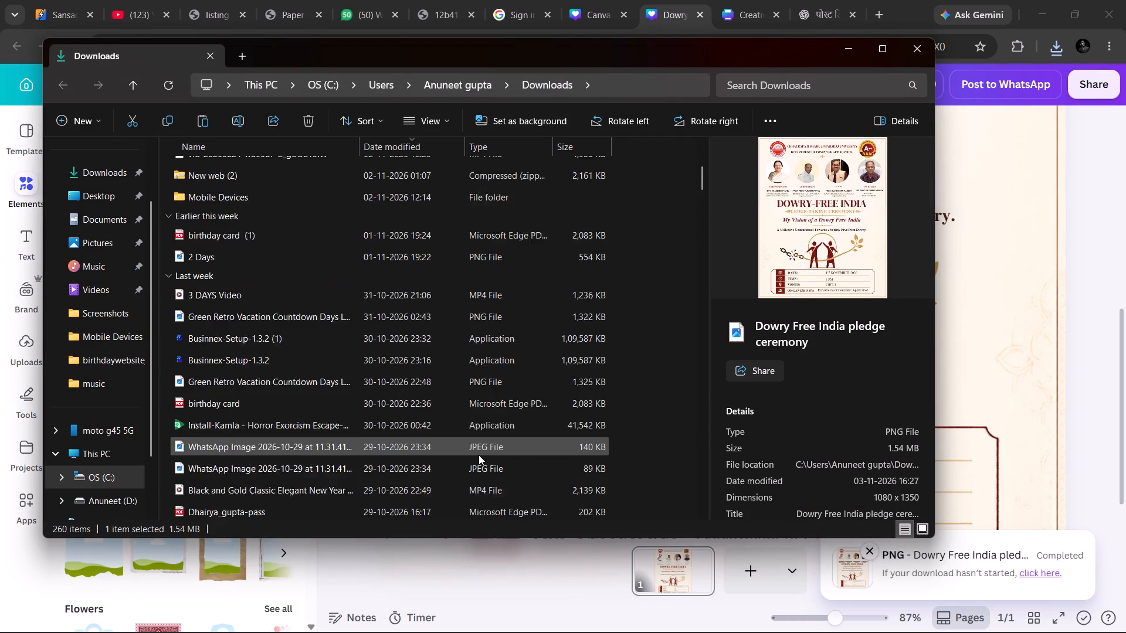
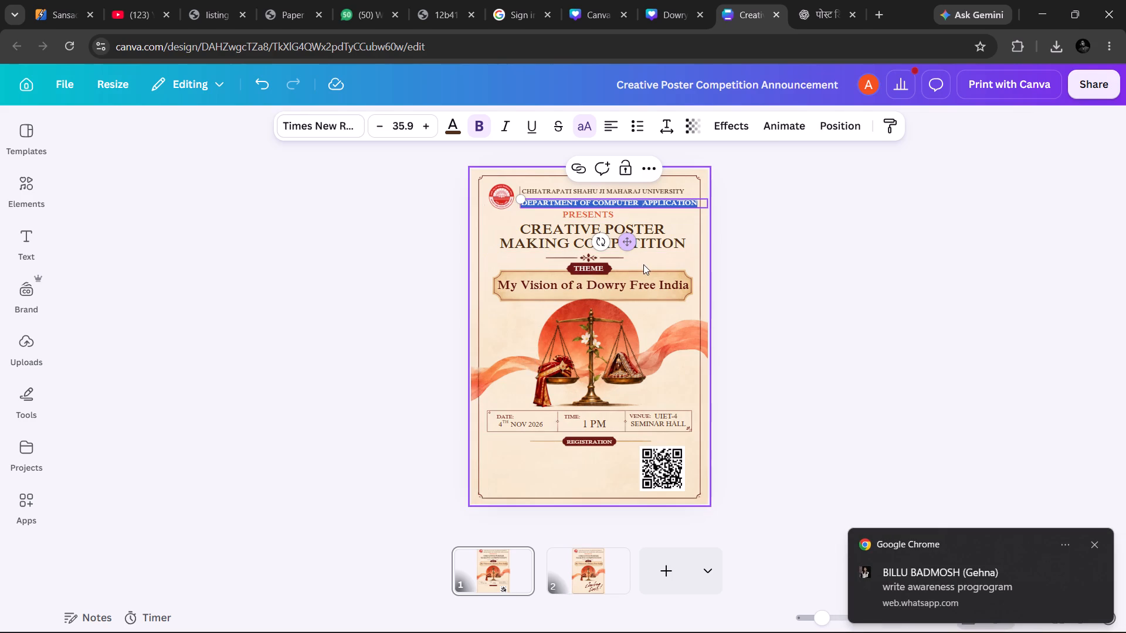
# Switch to the Dowry Free India pledge ceremony design and replace the "PLEDGE-TAKING CEREMONY" subtitle with "AWARNESS PROGRAM".
pyautogui.click(664, 22)
pyautogui.keyDown('ctrl'); pyautogui.scroll(-4, 664, 22); pyautogui.keyUp('ctrl')
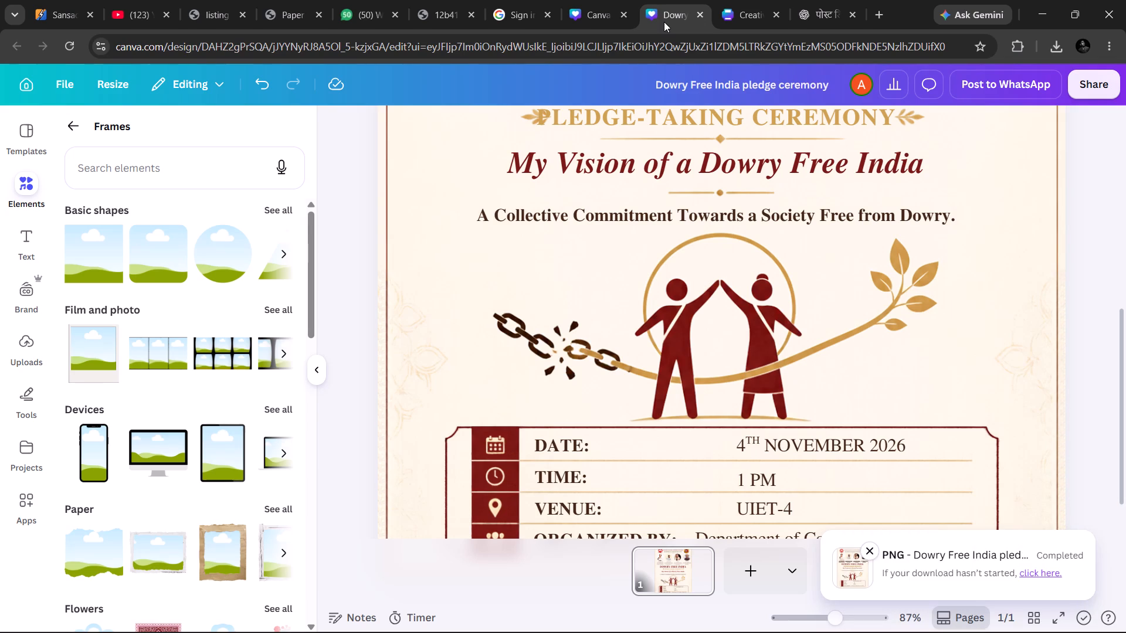
pyautogui.keyDown('ctrl'); pyautogui.scroll(-4, 664, 22); pyautogui.keyUp('ctrl')
pyautogui.scroll(1, 664, 22)
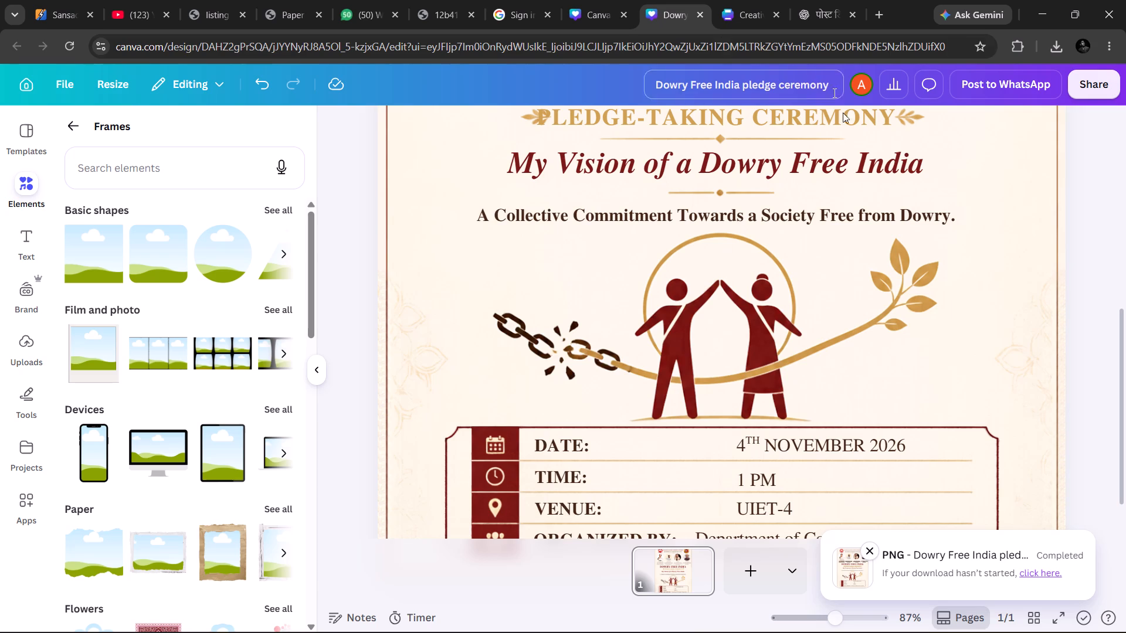
pyautogui.click(871, 546)
pyautogui.scroll(1, 761, 261)
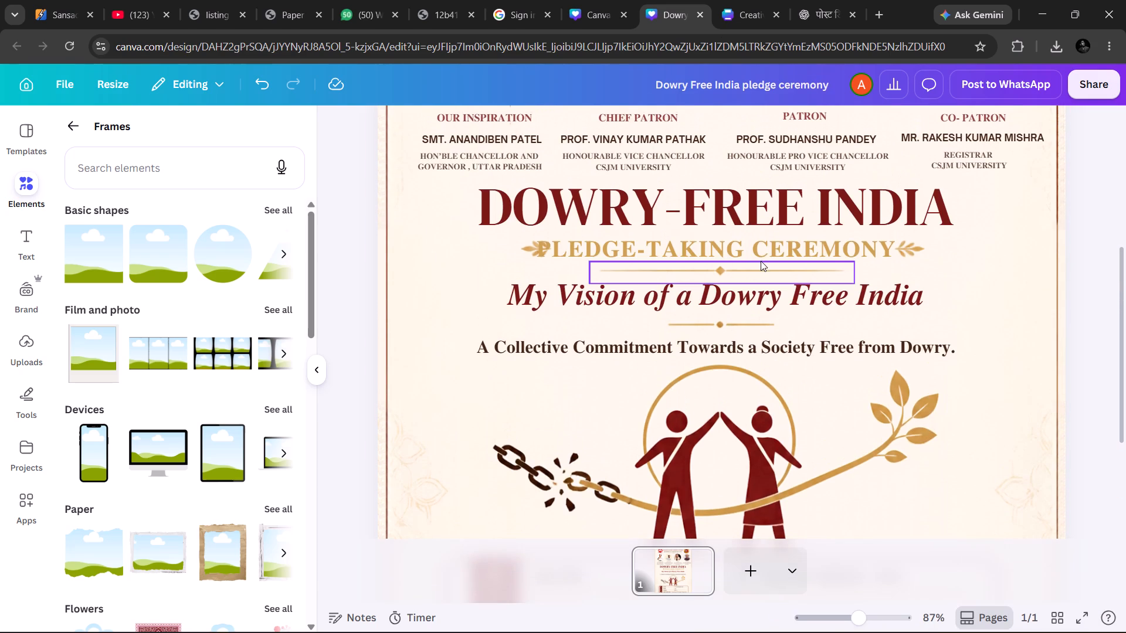
pyautogui.doubleClick(782, 240)
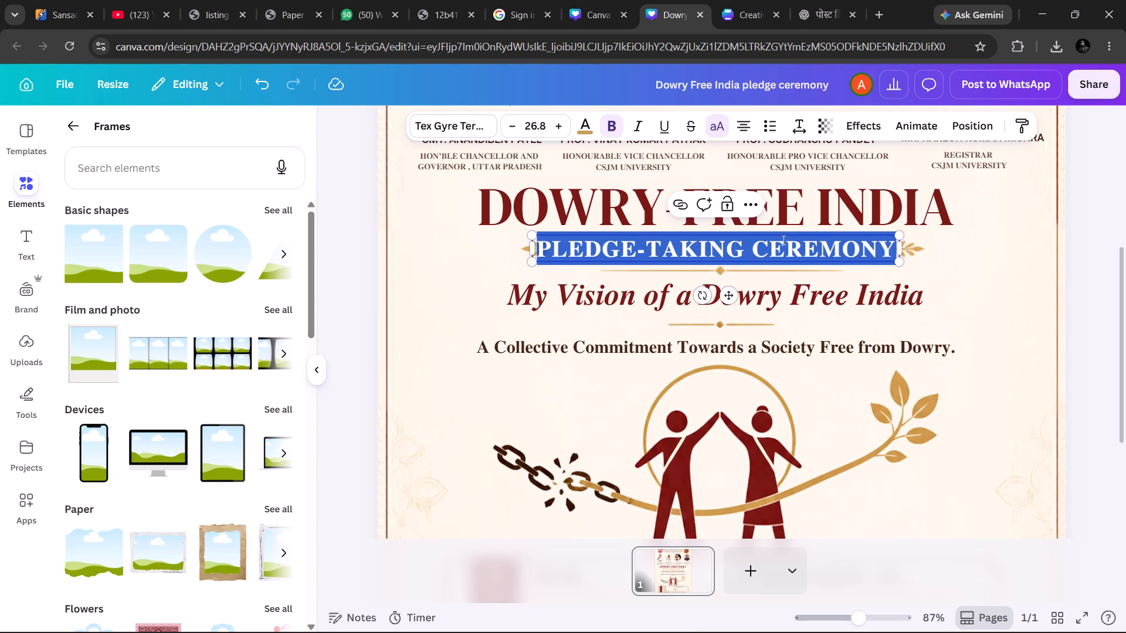
pyautogui.press('BackSpace')
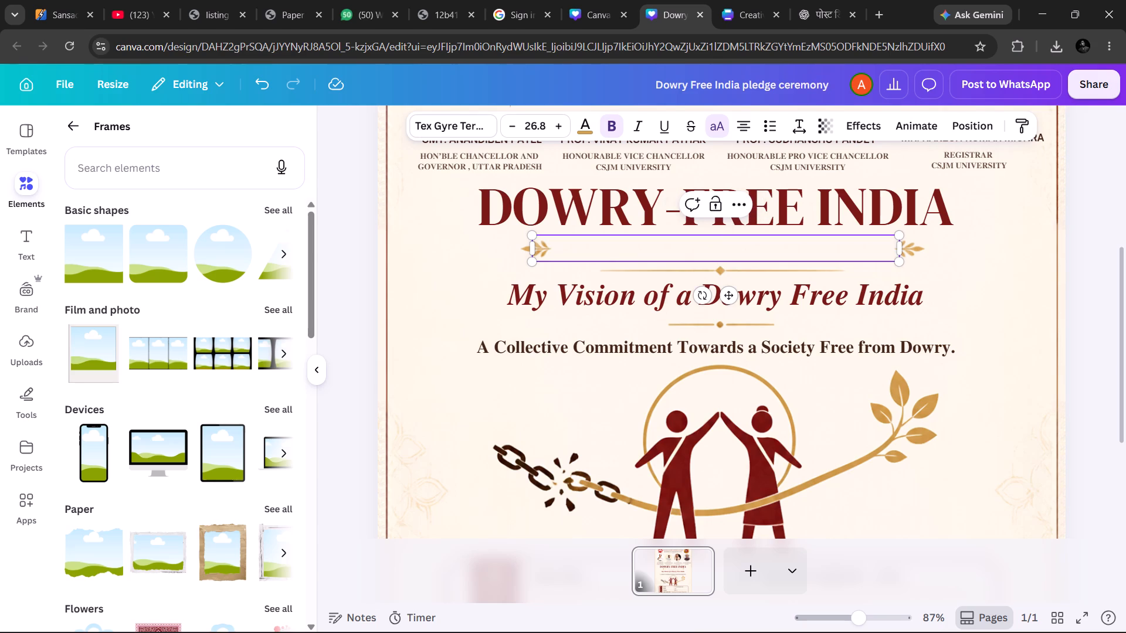
pyautogui.write('aw')
pyautogui.write('arnees')
pyautogui.press('space')
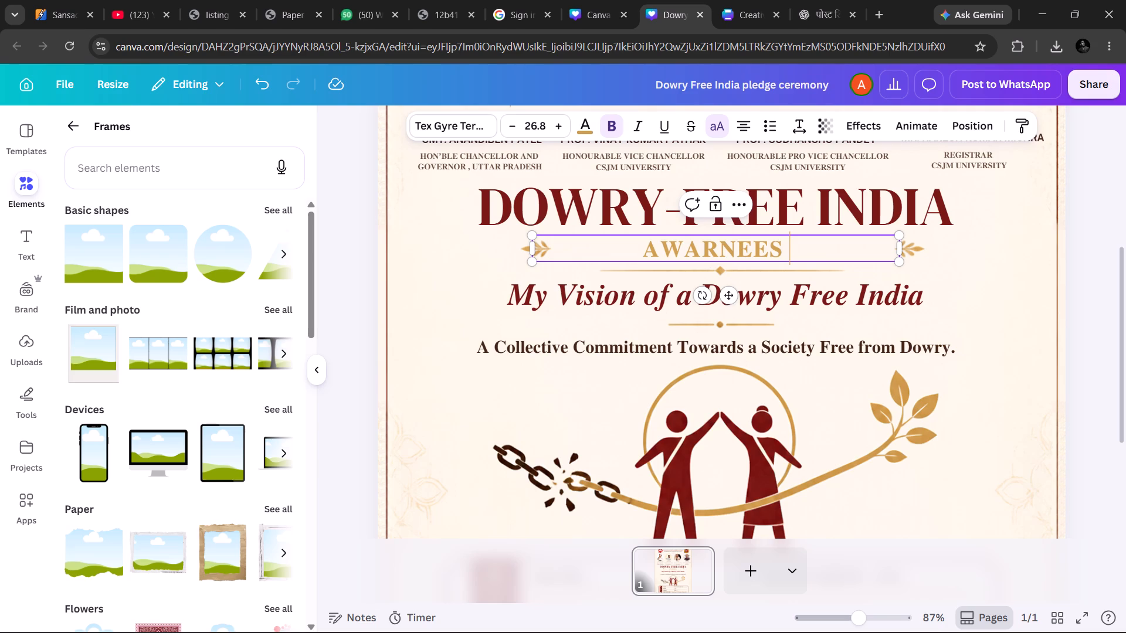
pyautogui.press('BackSpace')
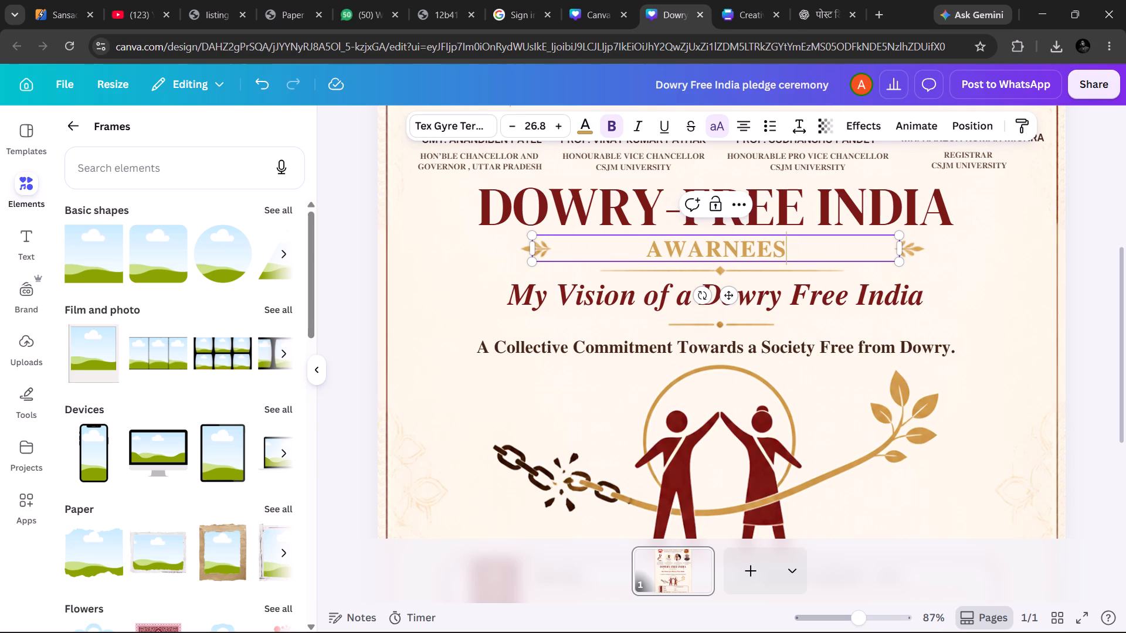
pyautogui.press('BackSpace')
pyautogui.press('BackSpace')
pyautogui.write('ss')
pyautogui.press('space')
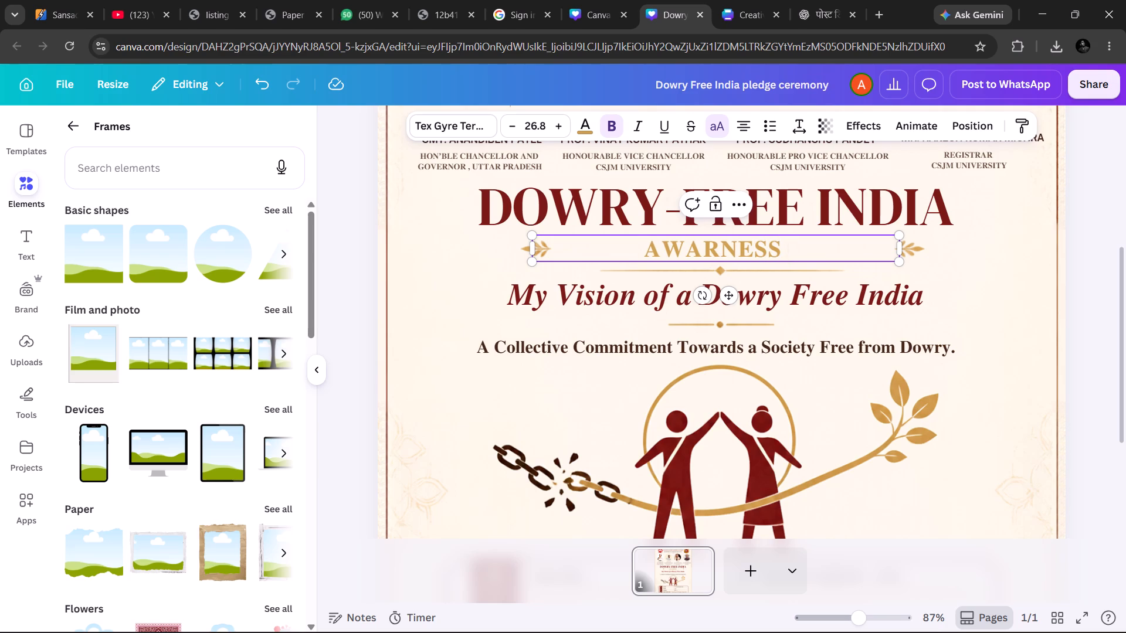
pyautogui.write('pro')
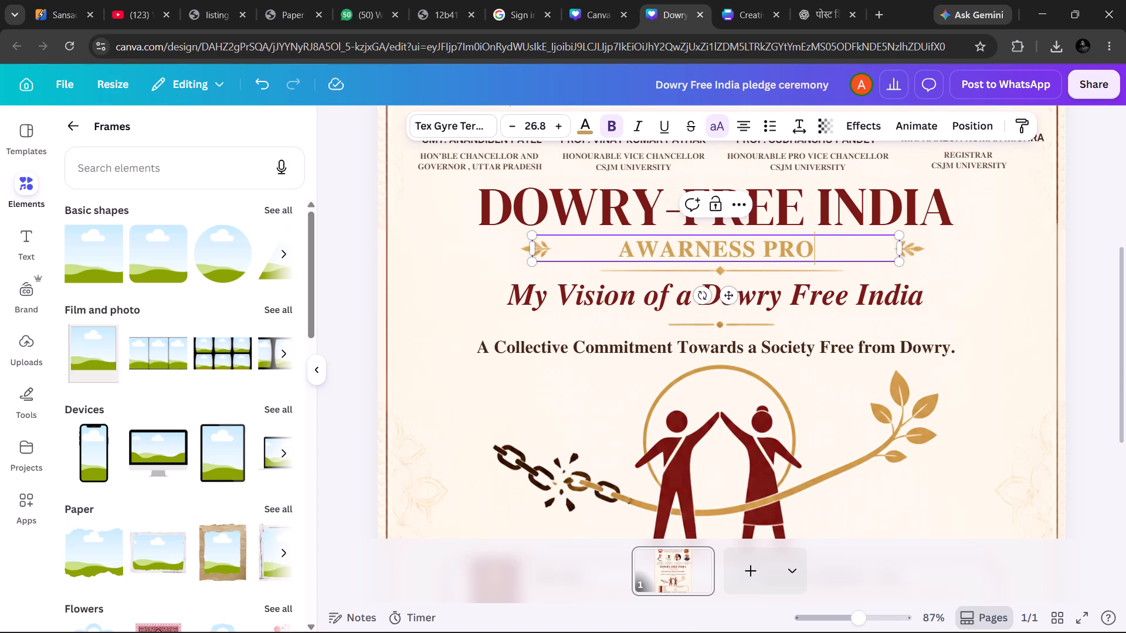
pyautogui.press('g')
pyautogui.write('ram')
pyautogui.press('space')
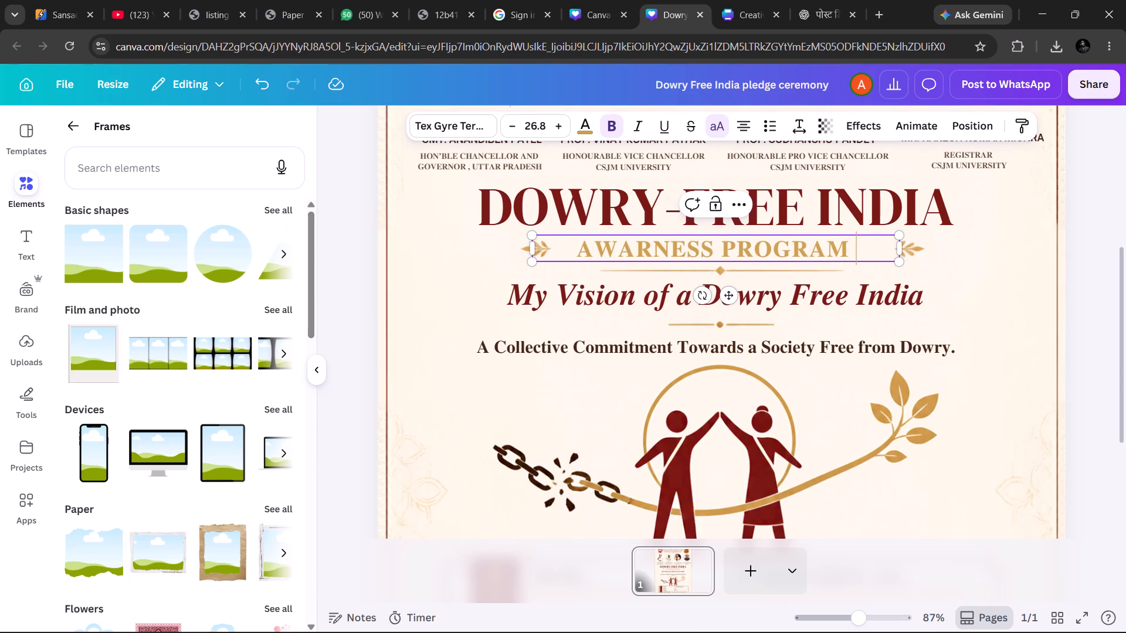
pyautogui.click(340, 315)
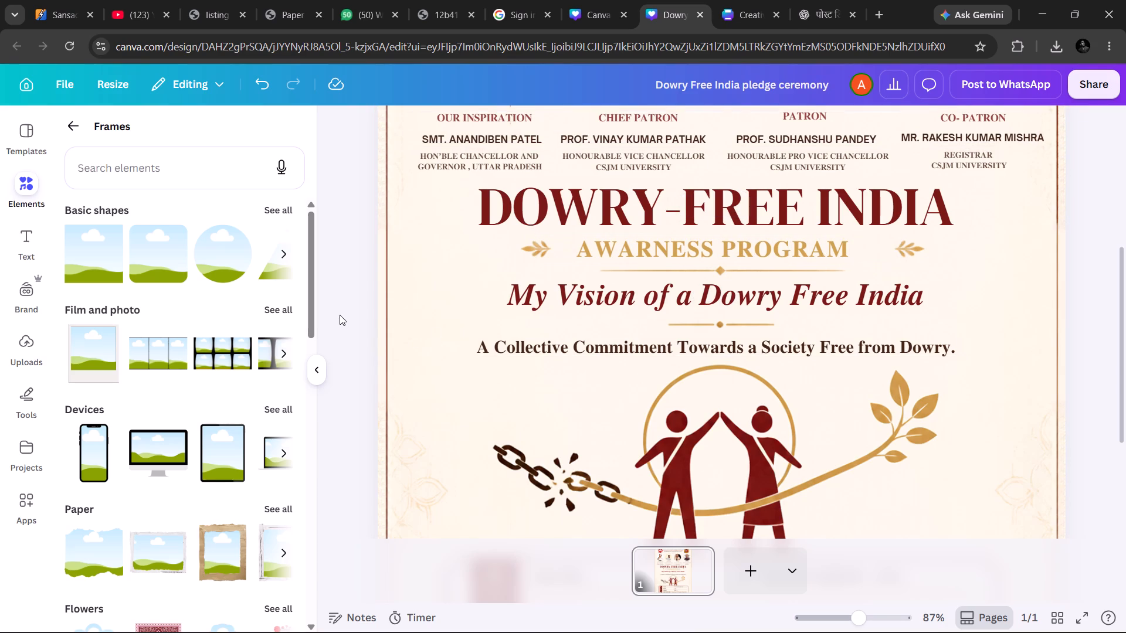
# Replace the hyphen in the main title with a space so it reads "DOWRY FREE INDIA".
pyautogui.doubleClick(677, 219)
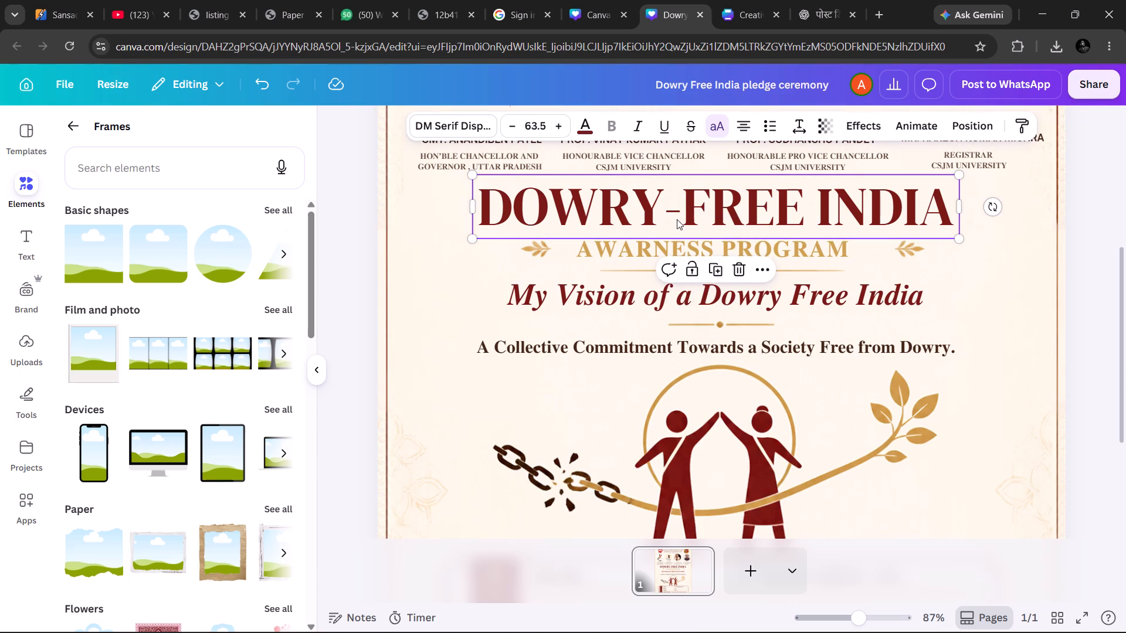
pyautogui.click(677, 219)
pyautogui.press('BackSpace')
pyautogui.press('space')
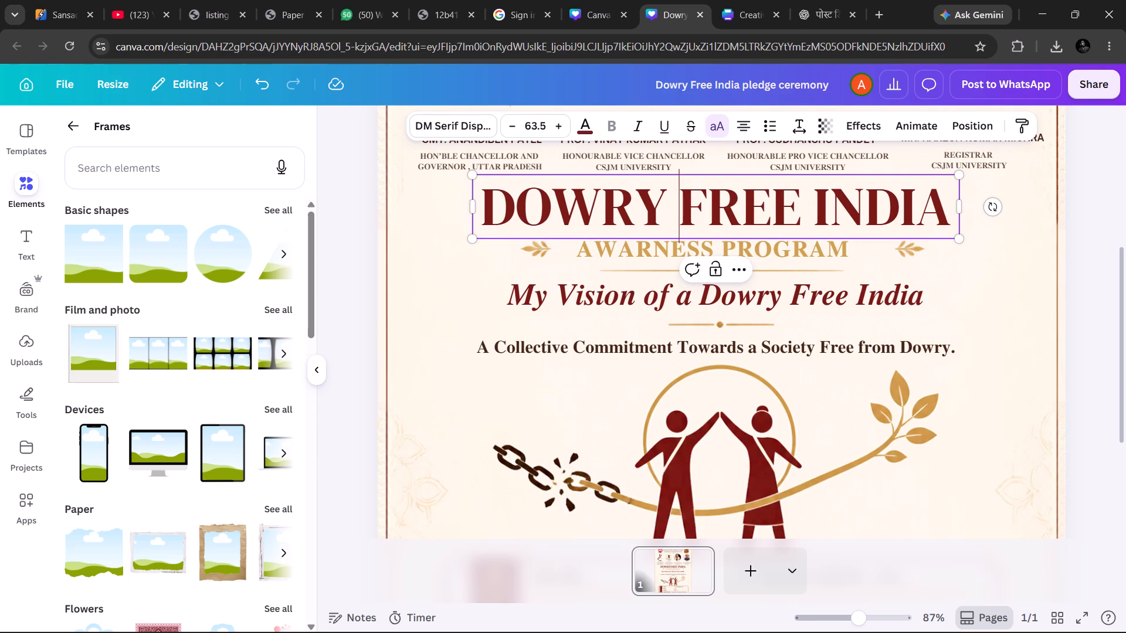
pyautogui.click(338, 240)
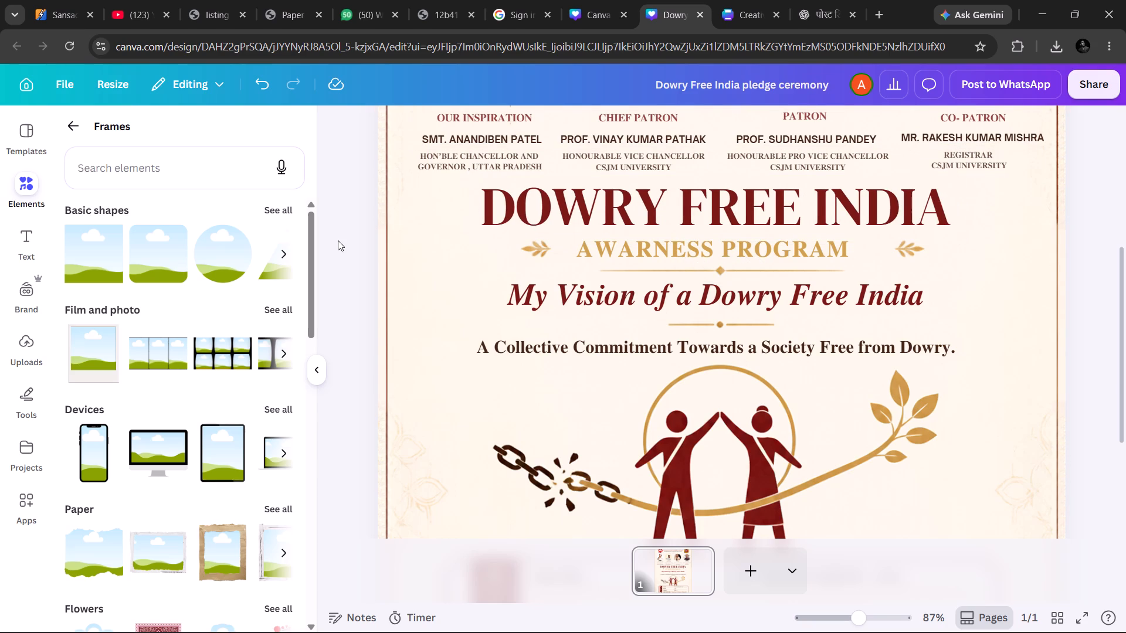
# Correct the subtitle's spelling under the main title to "AWARENESS PROGRAM".
pyautogui.scroll(-3, 611, 333)
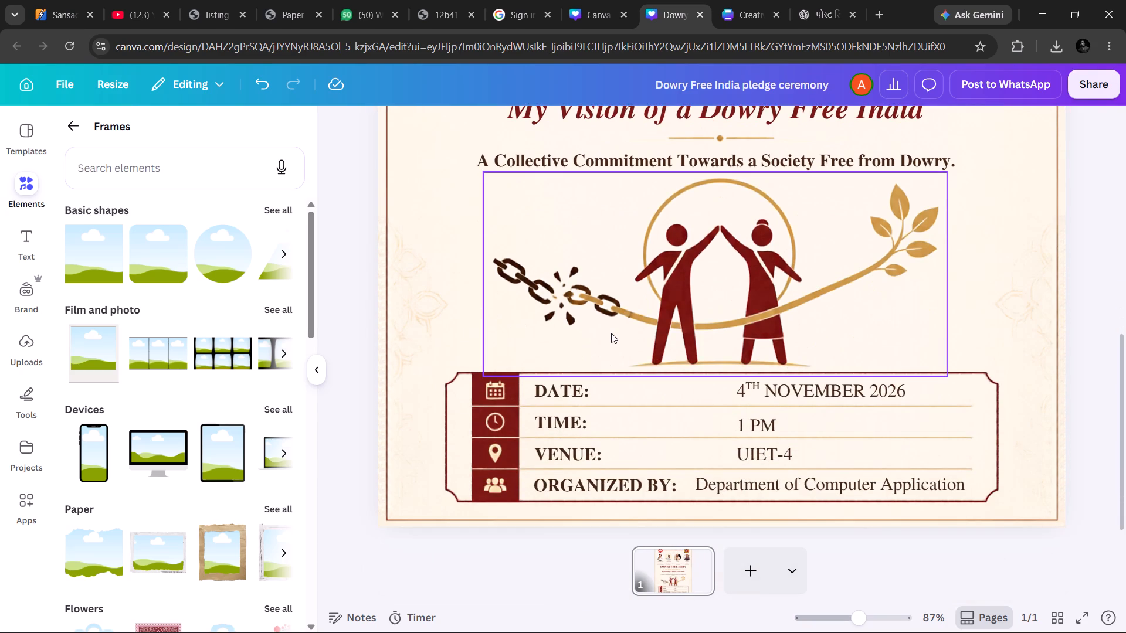
pyautogui.scroll(4, 611, 333)
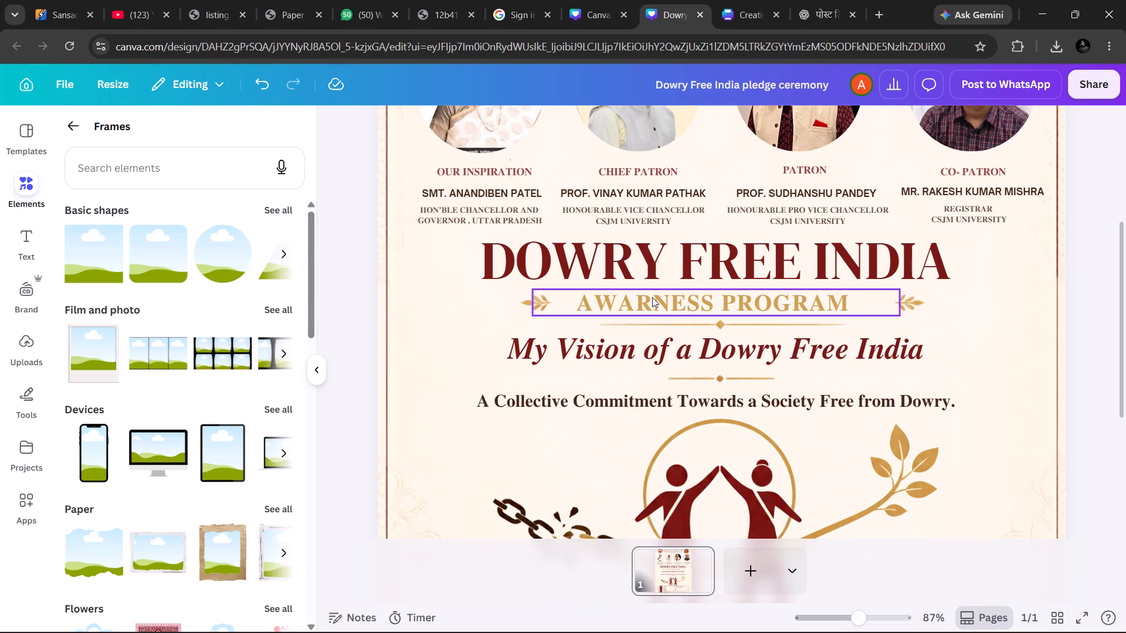
pyautogui.click(652, 297)
pyautogui.click(652, 297)
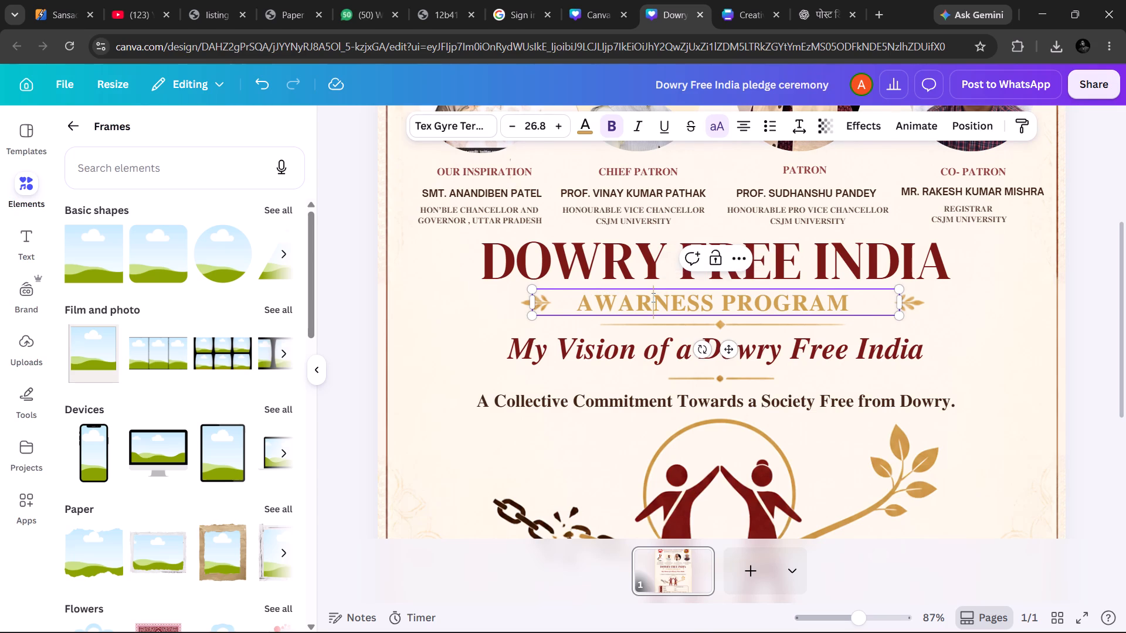
pyautogui.press('e')
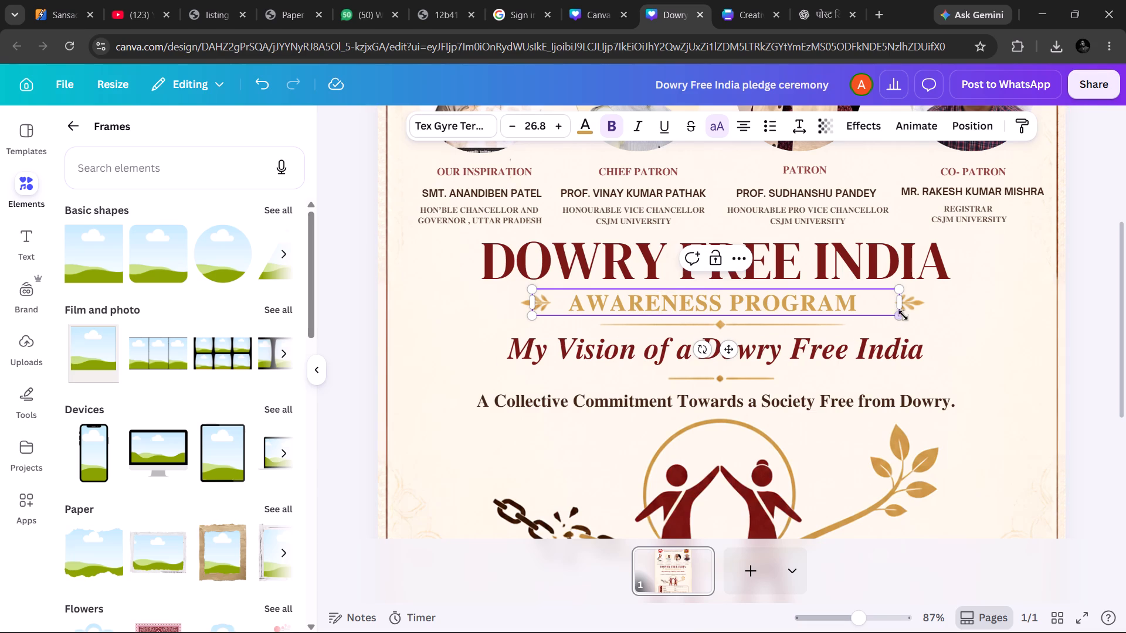
pyautogui.click(1060, 326)
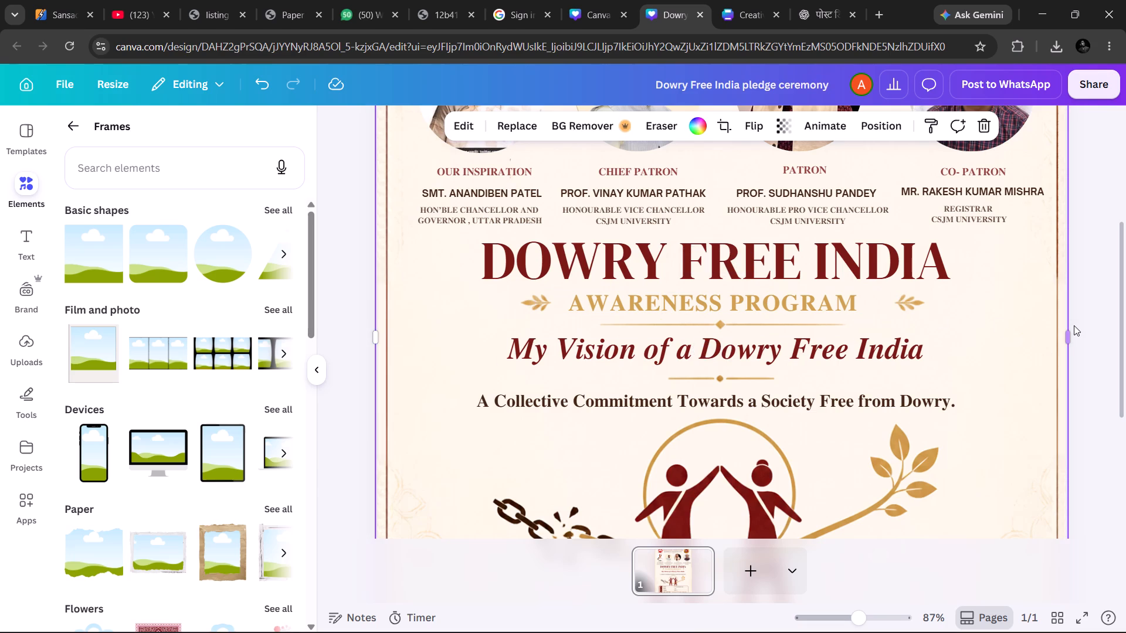
pyautogui.click(1074, 325)
# Select the "AWARENESS PROGRAM" subtitle text box.
pyautogui.click(801, 298)
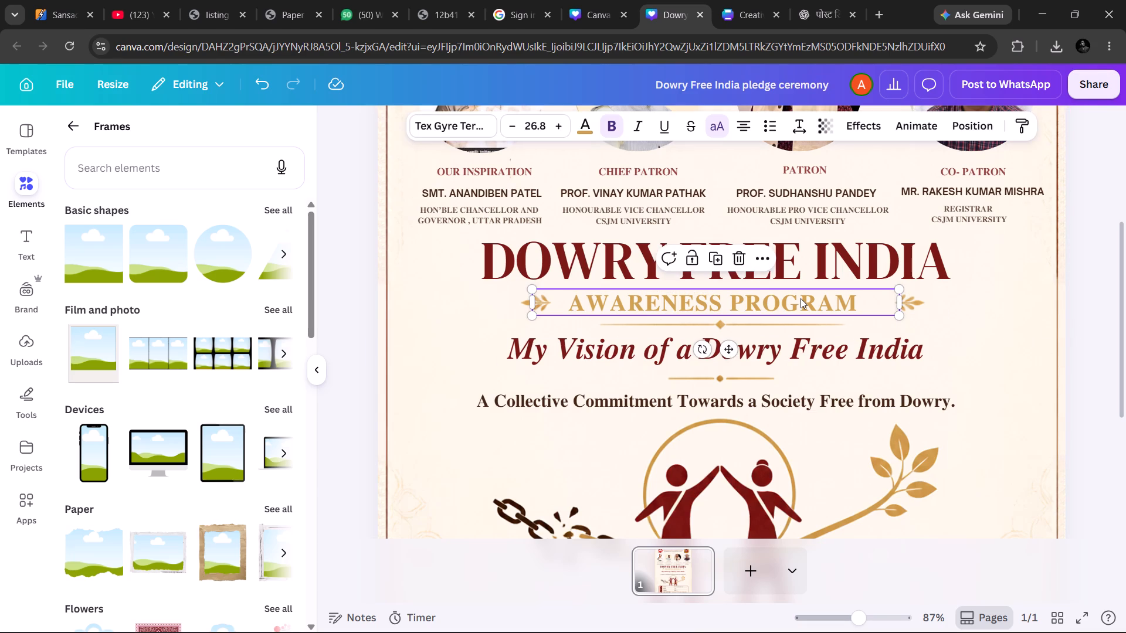
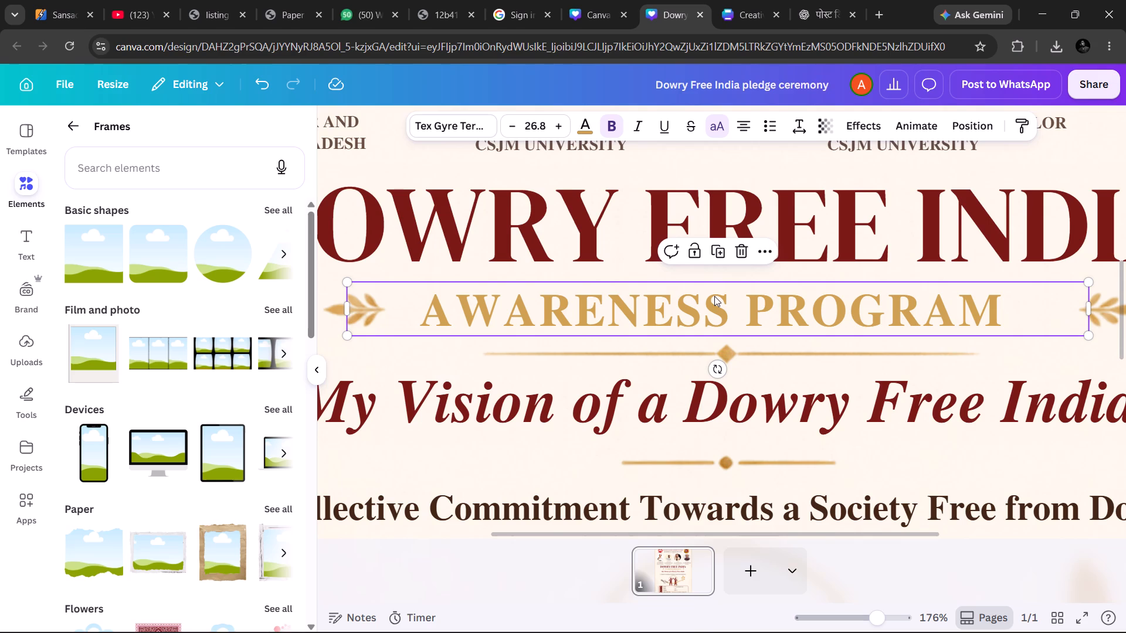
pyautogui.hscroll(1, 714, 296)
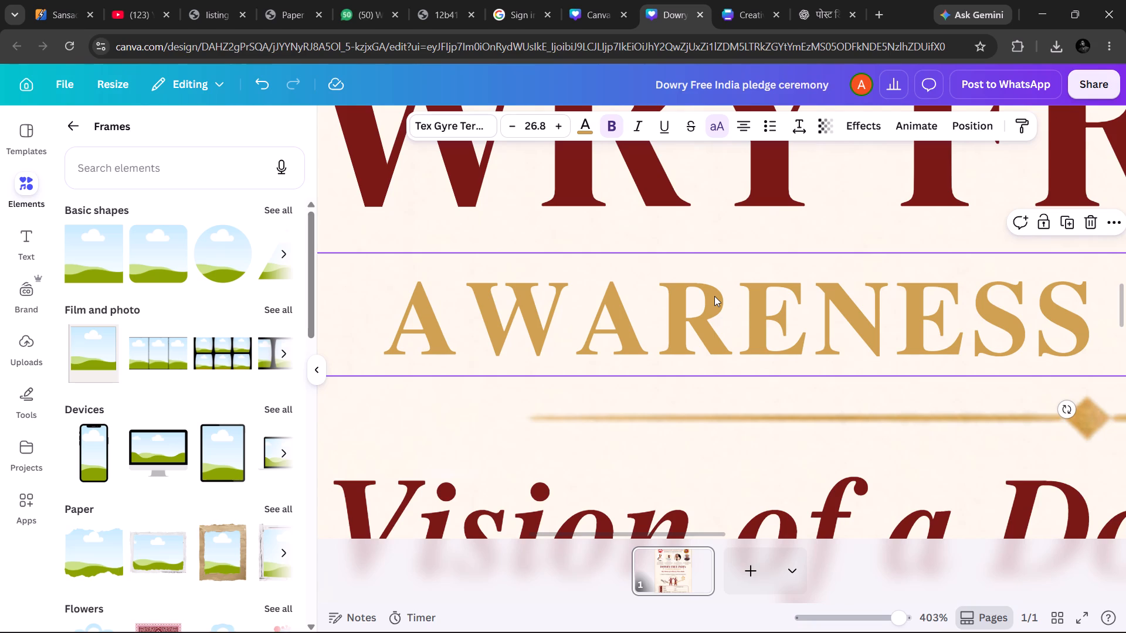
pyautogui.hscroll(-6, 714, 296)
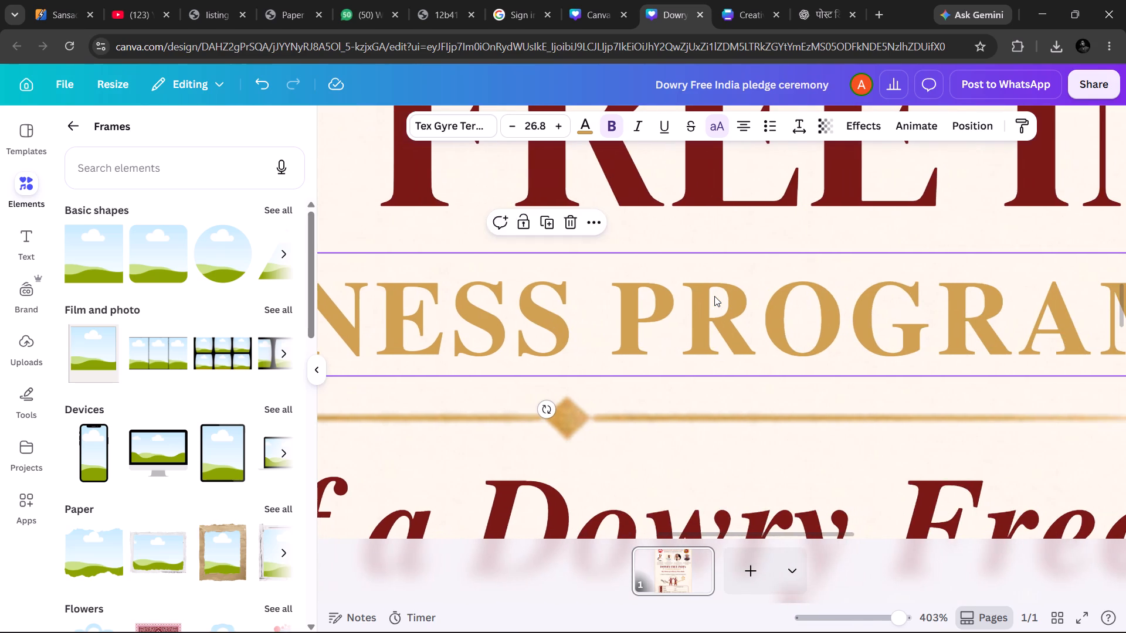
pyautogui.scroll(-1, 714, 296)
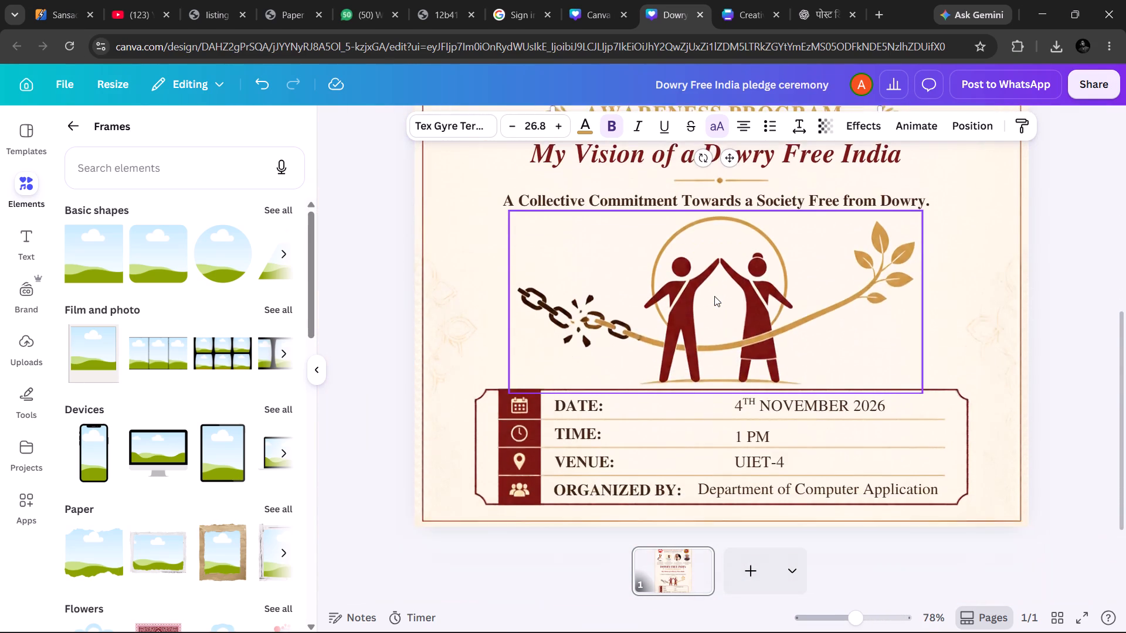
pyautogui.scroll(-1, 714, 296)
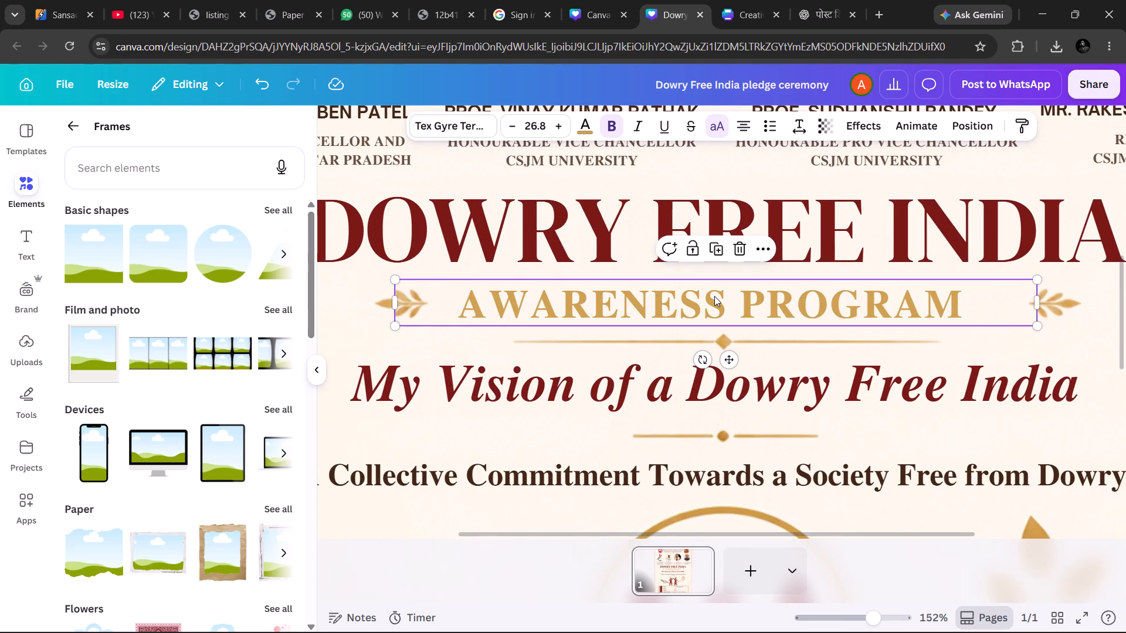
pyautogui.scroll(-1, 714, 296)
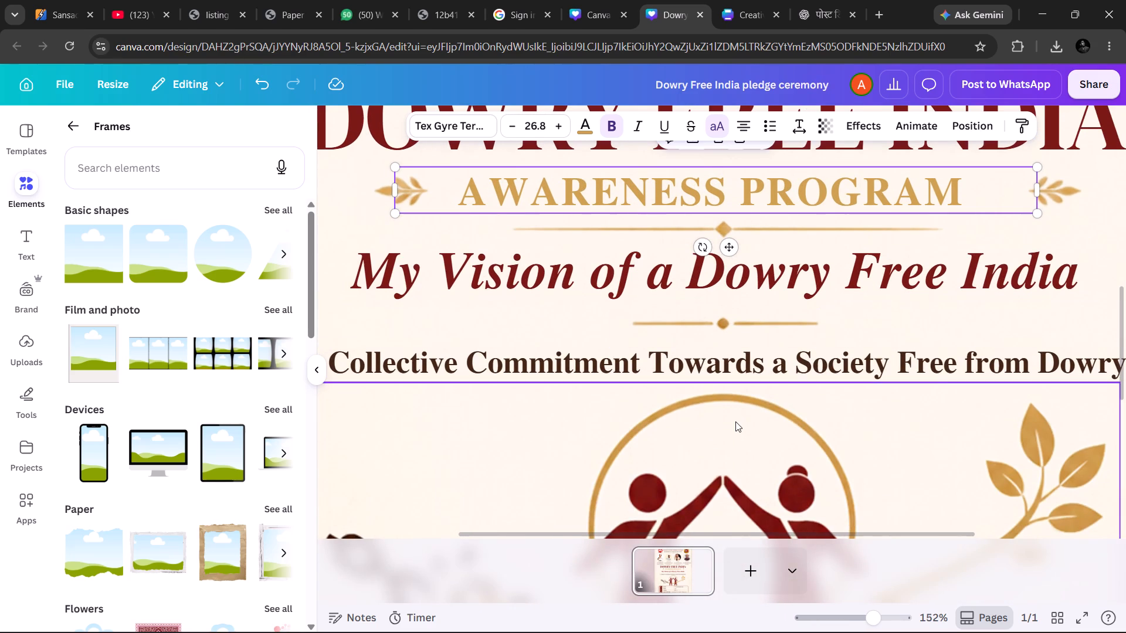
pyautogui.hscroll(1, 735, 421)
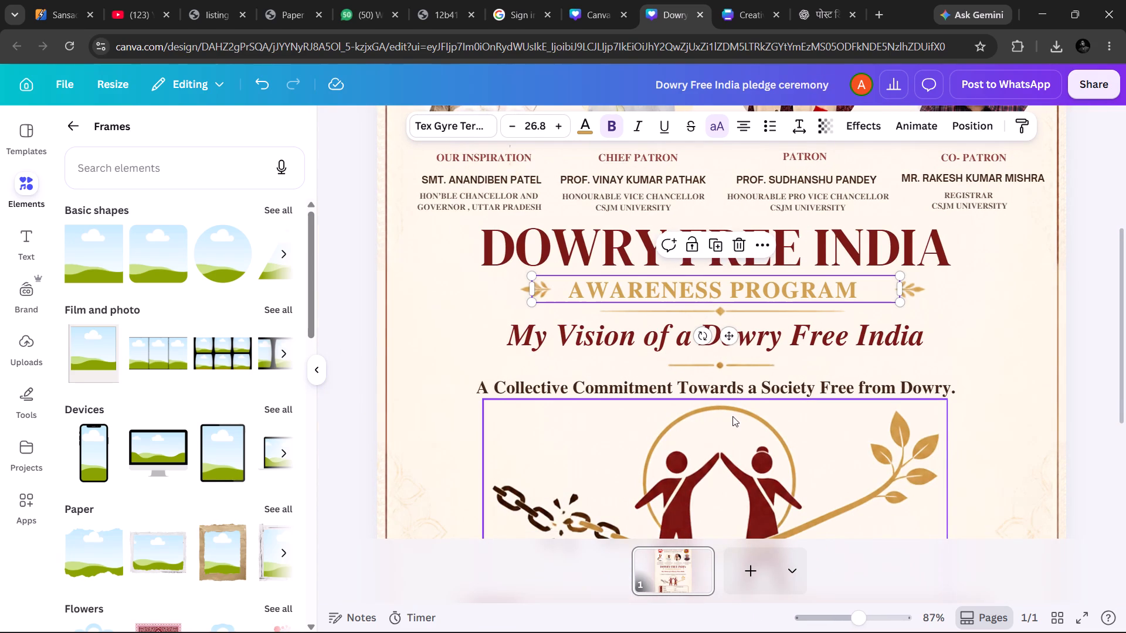